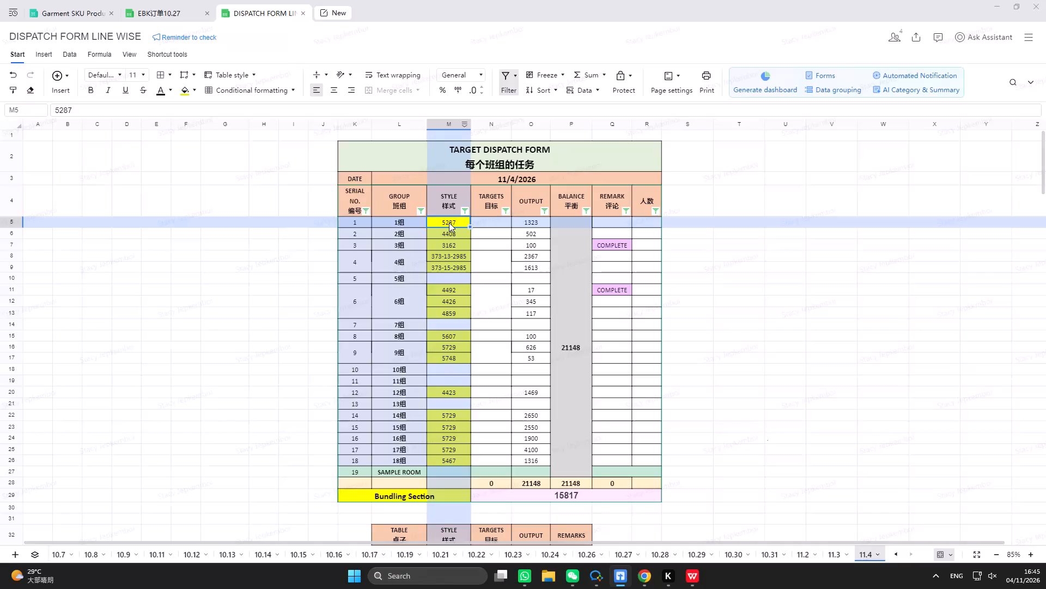
Look up style 5287 with the EB PO filter in EBK订单10.27 and set group 1's dispatch style to 067-5287.
left_click(147, 10)
left_click(101, 167)
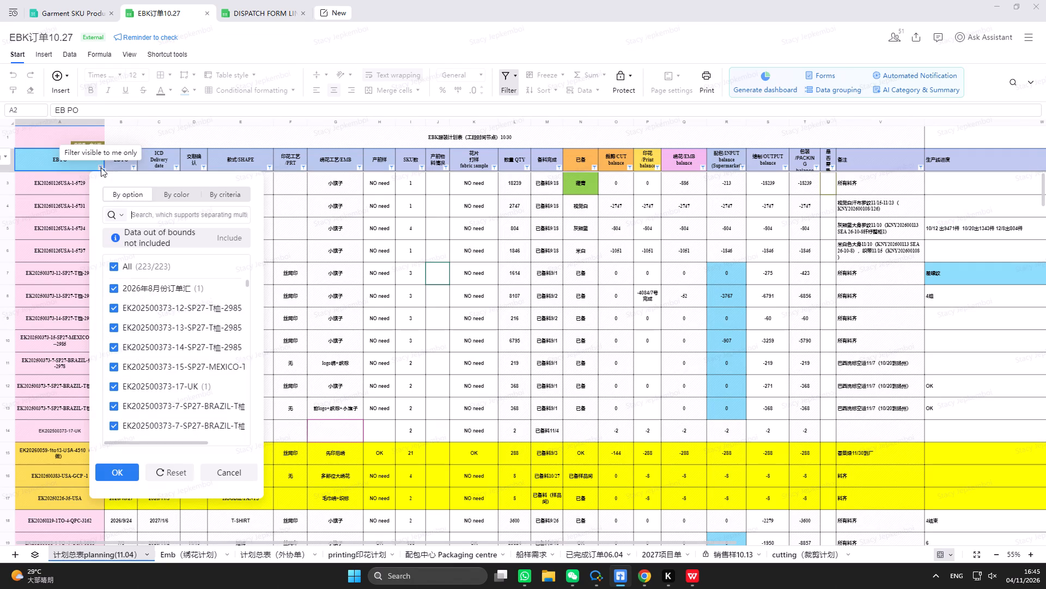
type("5287")
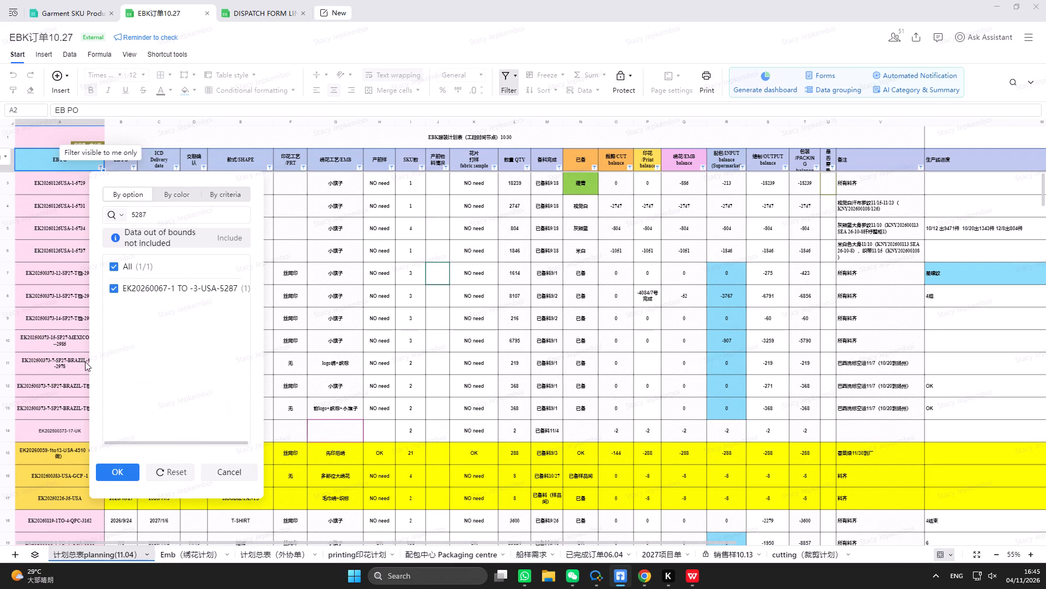
left_click(115, 470)
scroll(241, 250, "up", 1)
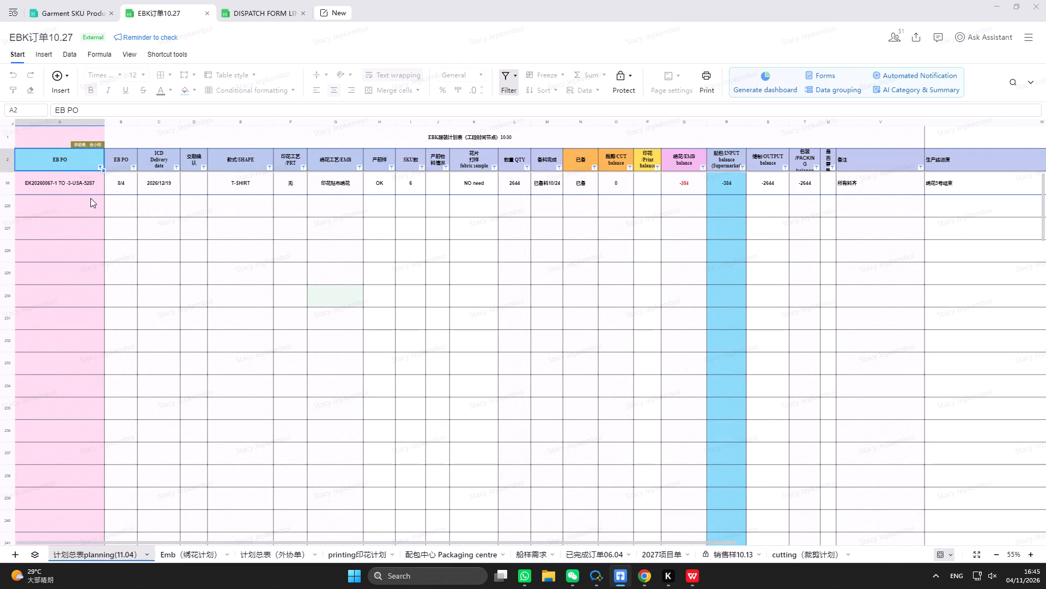
left_click(250, 18)
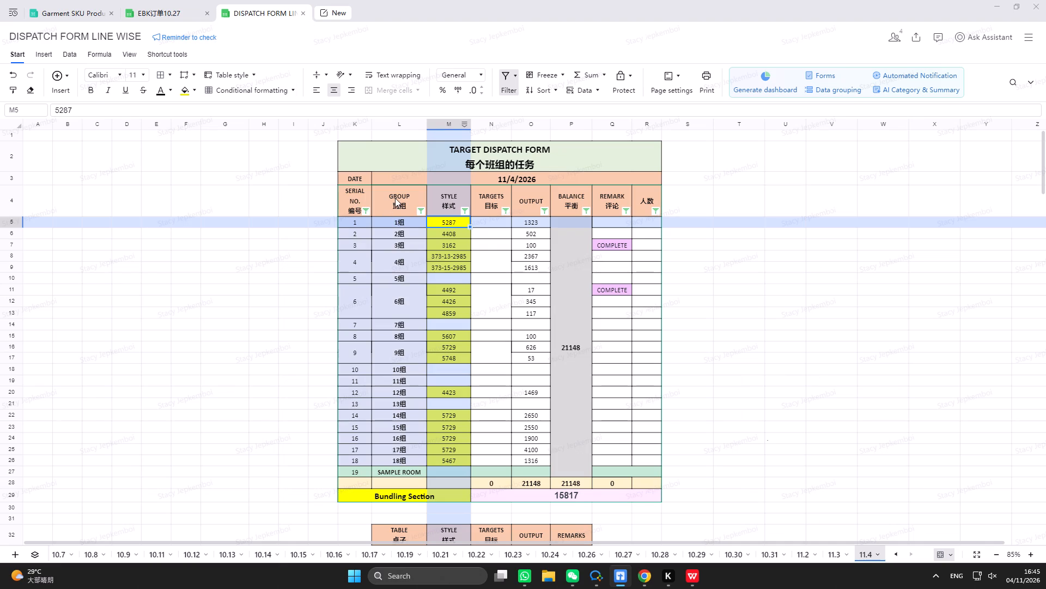
left_click(52, 113)
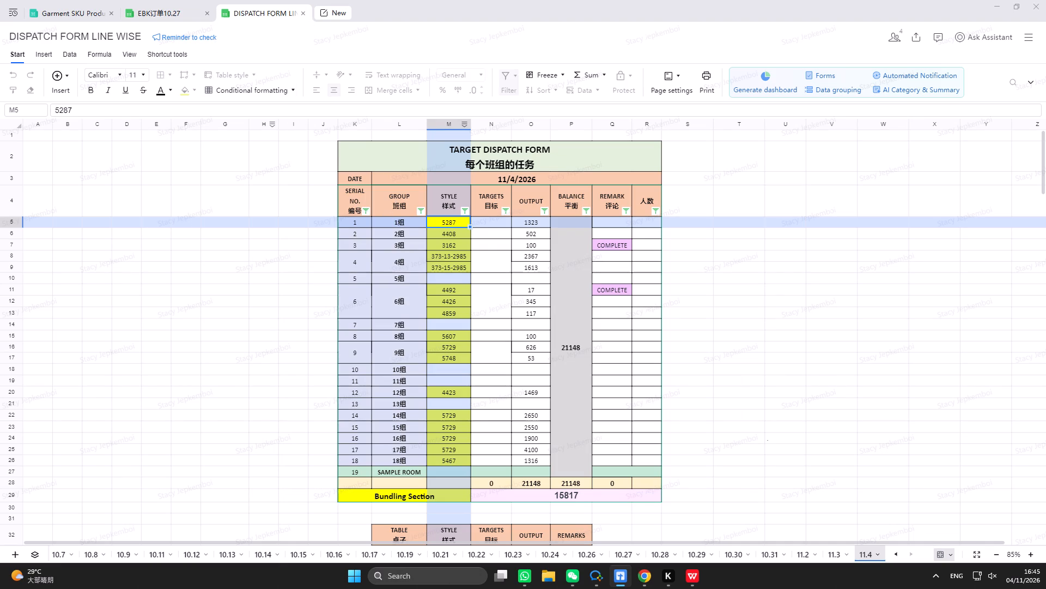
type("067-")
key("Return")
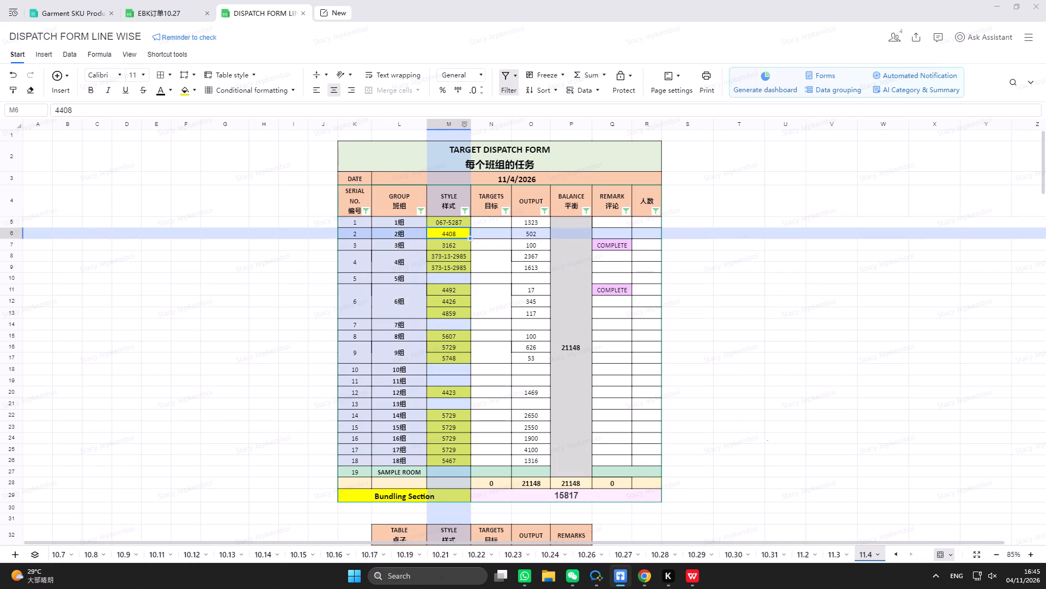
Look up style 4408 with the EB PO filter in the order plan and set group 2's dispatch style to 059-4408.
left_click(163, 13)
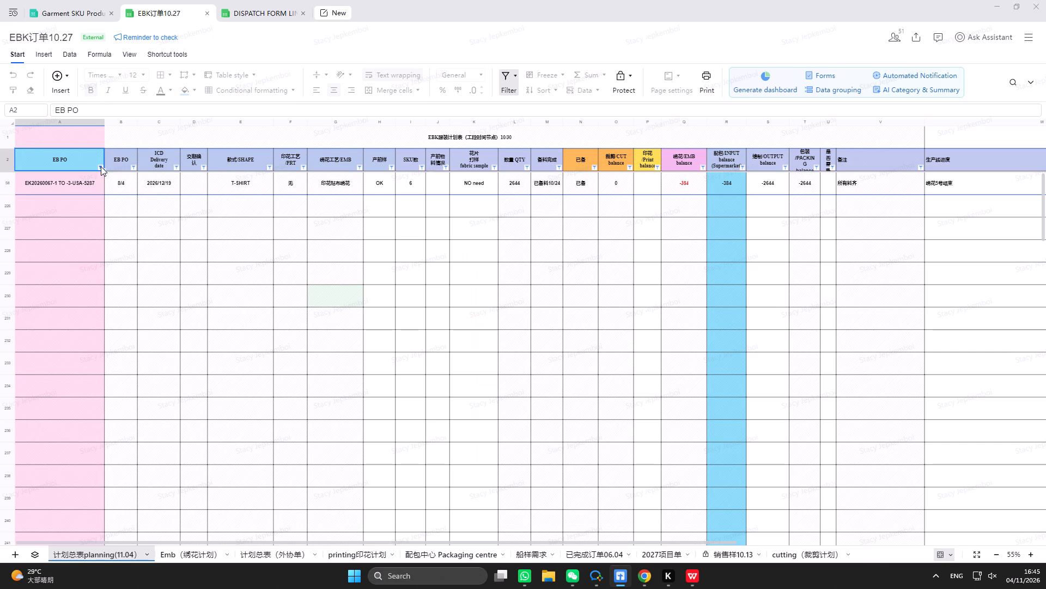
left_click(102, 166)
type("4408")
left_click(131, 472)
scroll(81, 236, "up", 2)
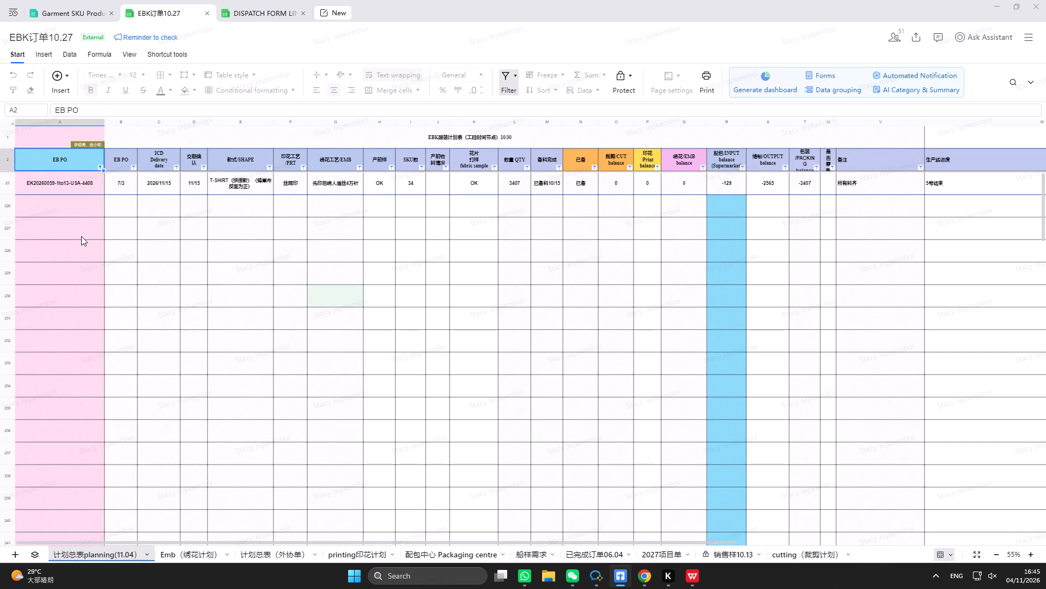
left_click(257, 16)
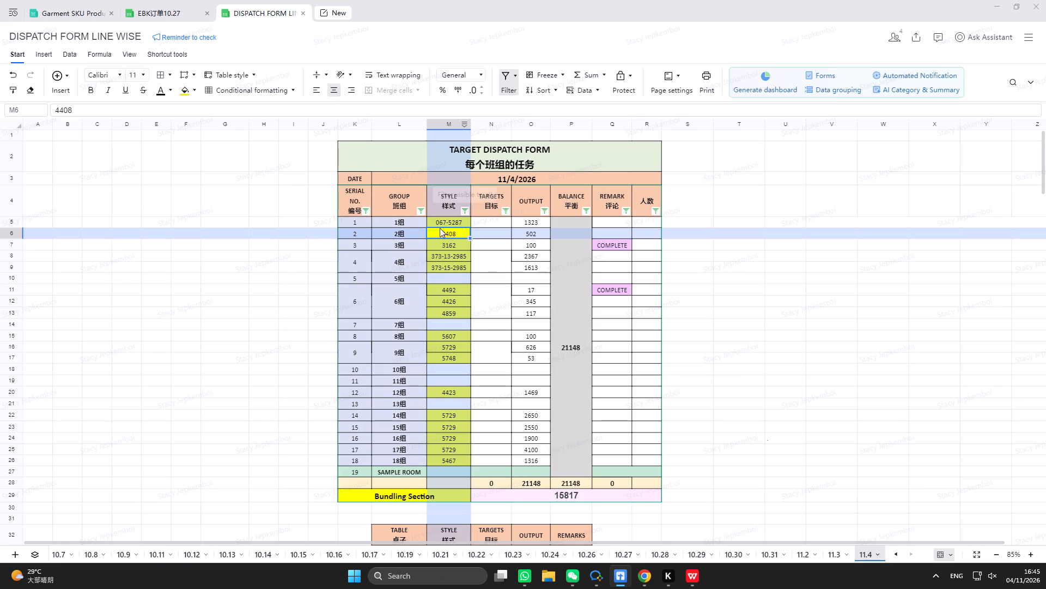
left_click(57, 112)
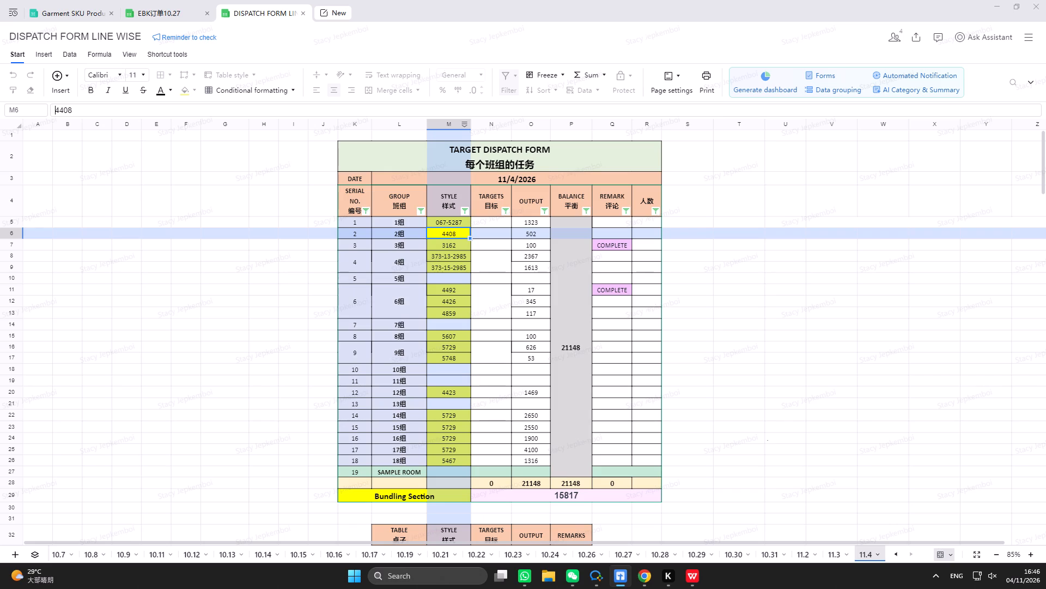
type("059-")
key("Return")
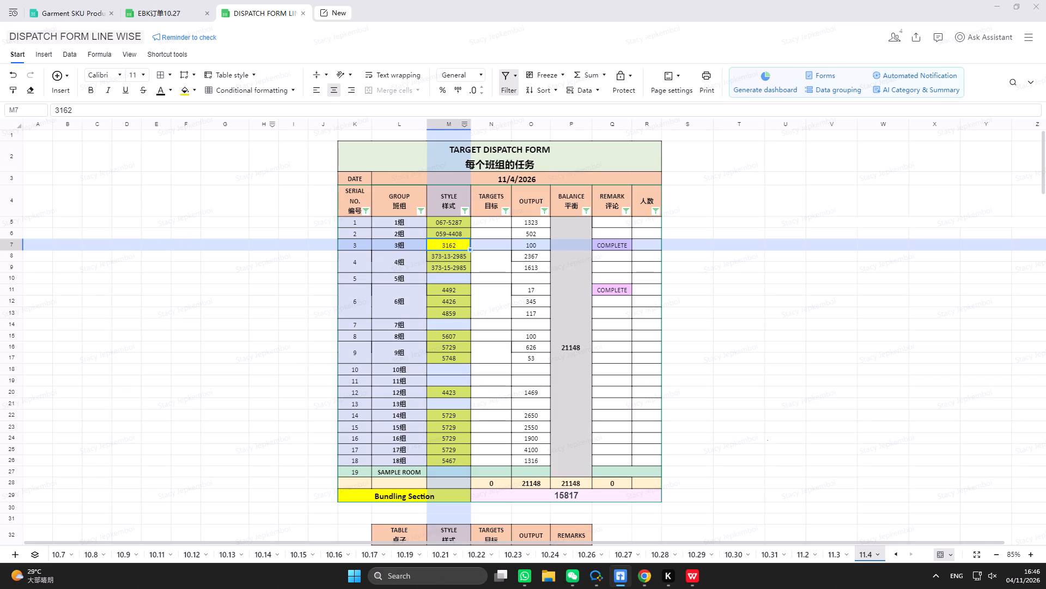
Look up style 3162 with the EB PO filter in the order plan and set group 3's dispatch style to 119-3162.
left_click(167, 16)
left_click(99, 166)
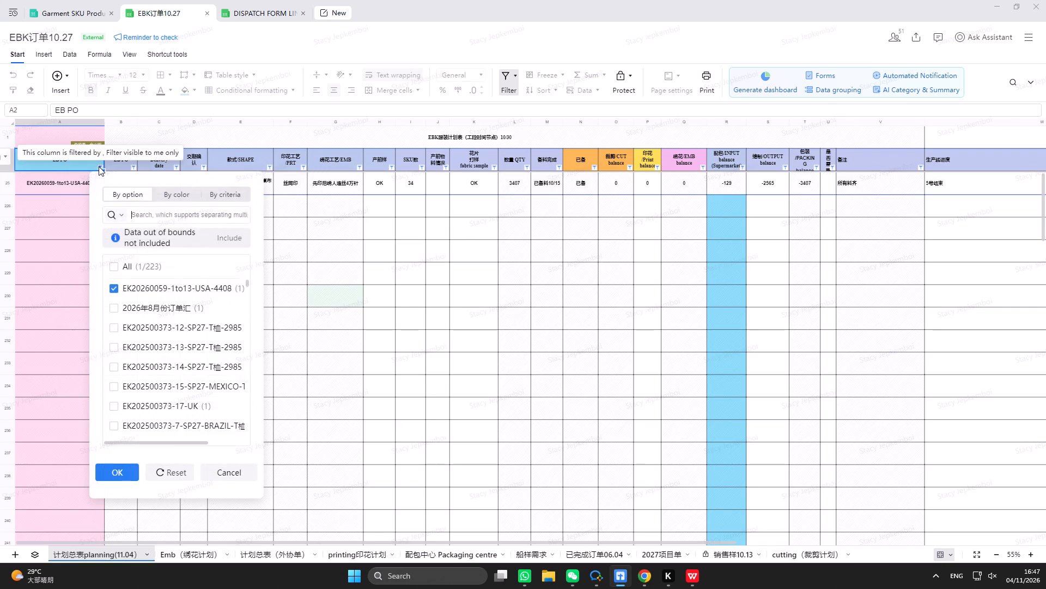
type("3162")
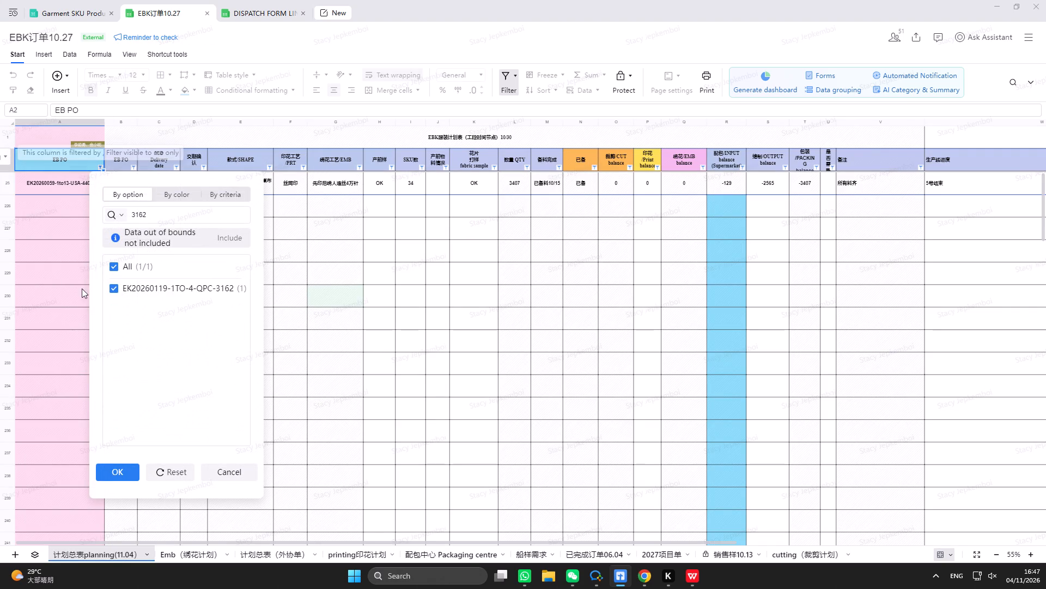
left_click(113, 471)
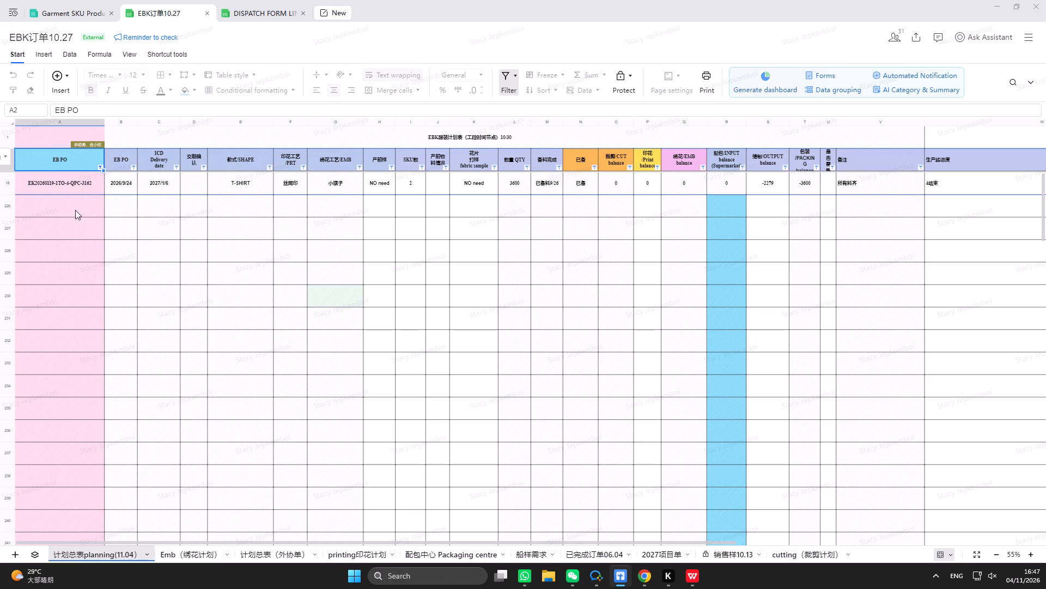
left_click(251, 12)
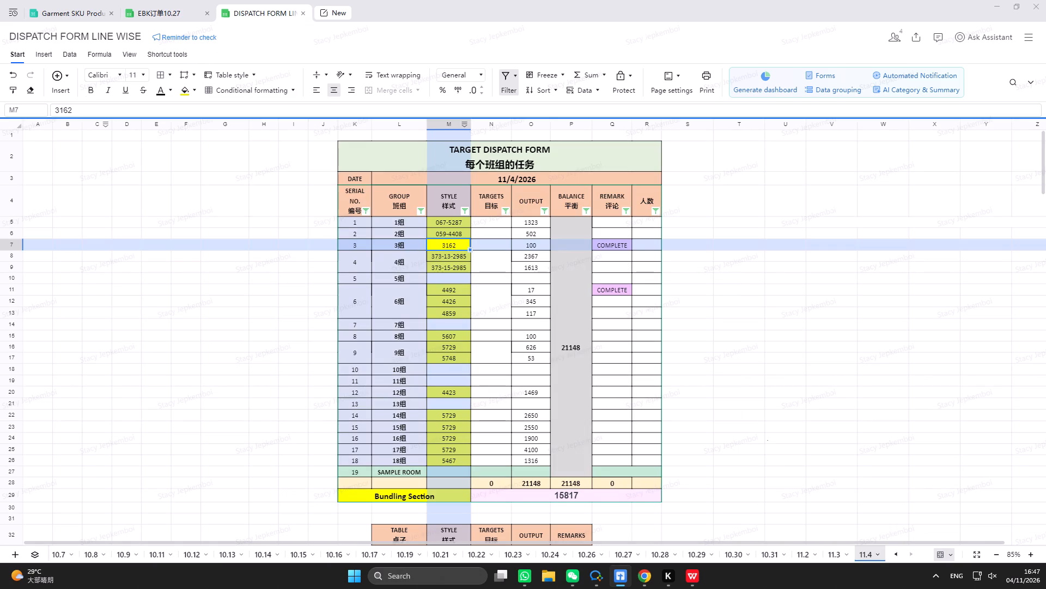
left_click(55, 110)
type("119-")
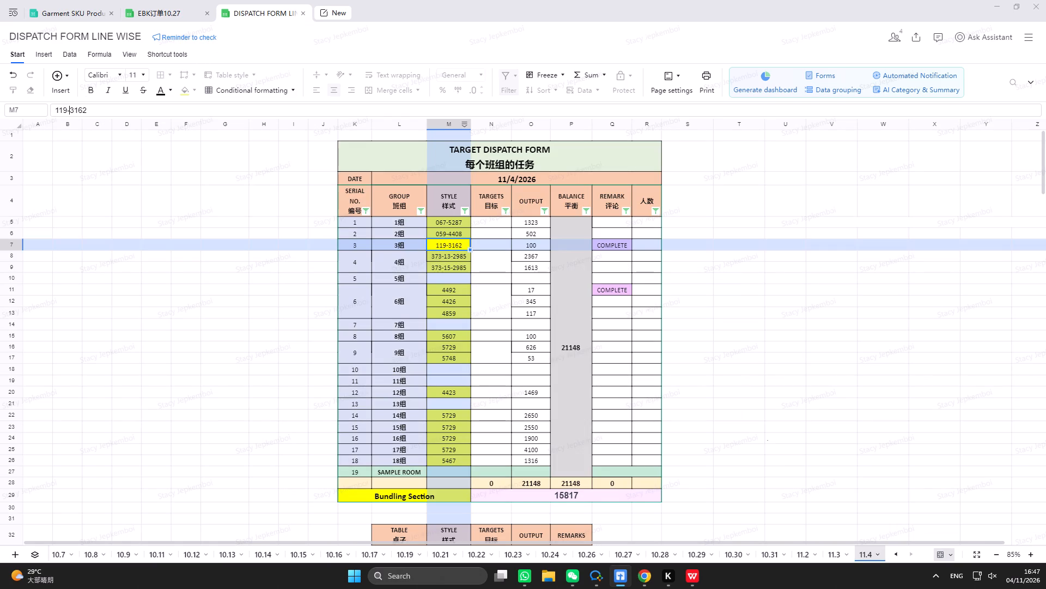
key("Return")
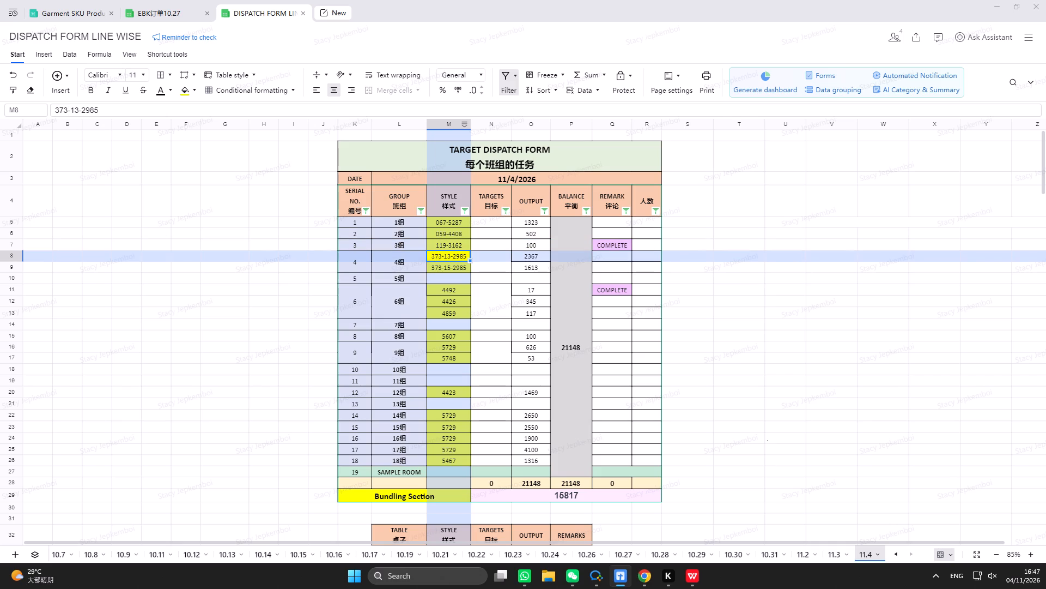
Filter the order plan's EB PO column for group 6's style 4492 and check the INPUT balance of the matching orders.
left_click(438, 289)
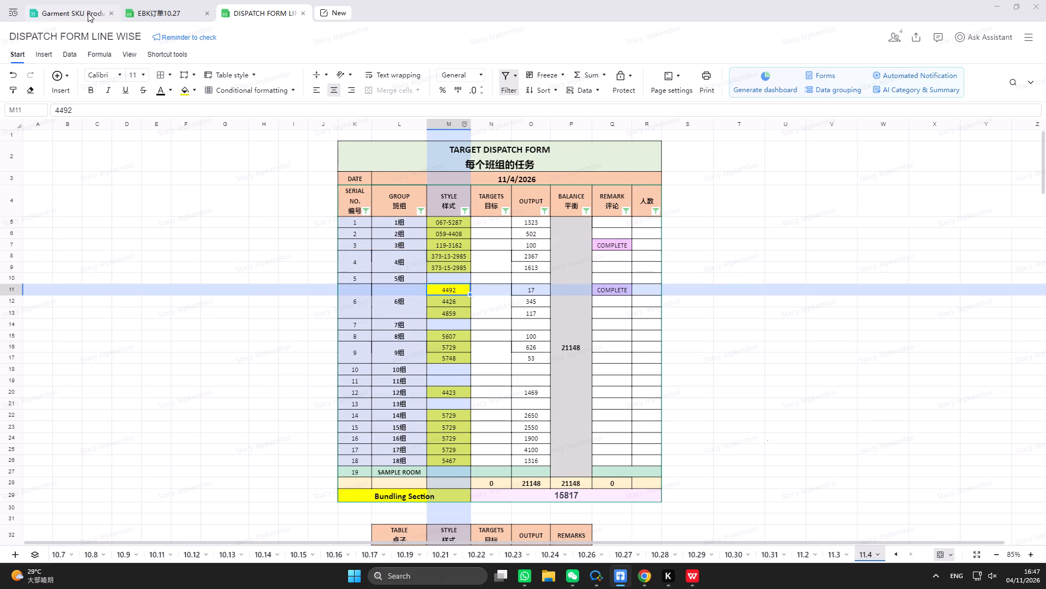
left_click(175, 7)
left_click(100, 167)
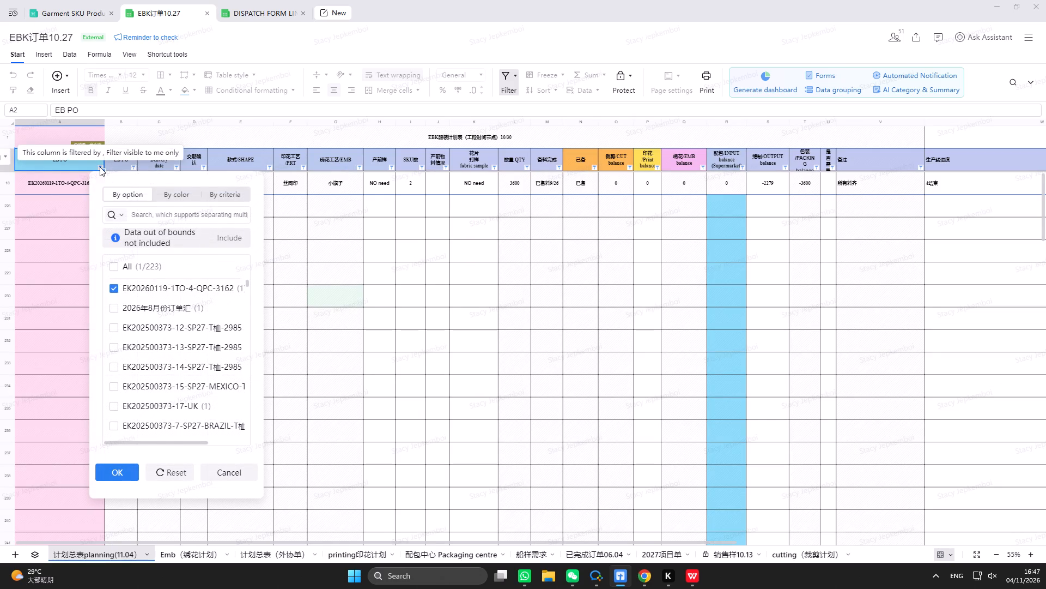
type("4492")
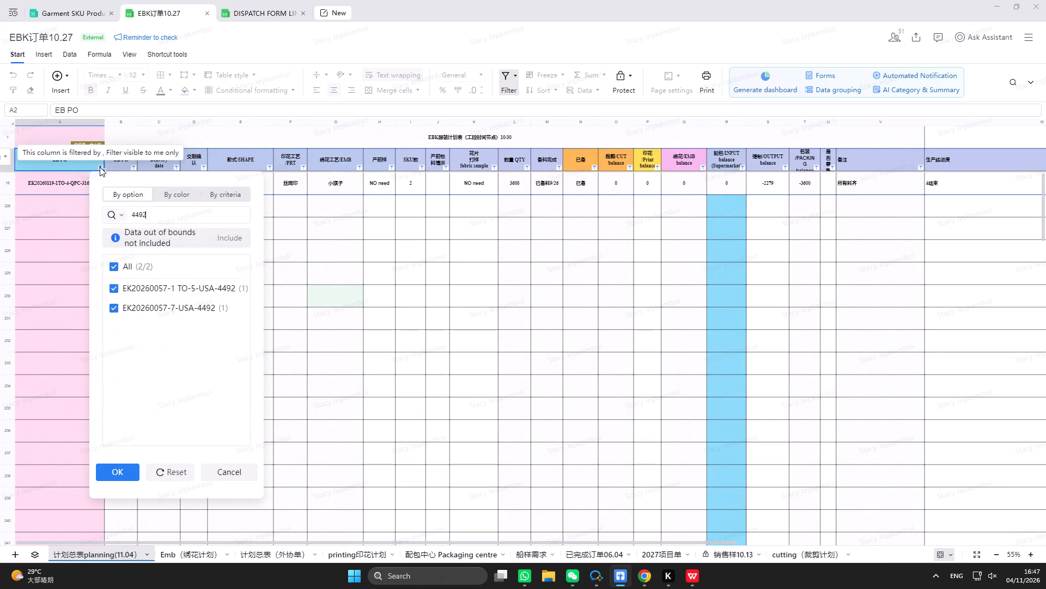
left_click(125, 473)
scroll(163, 396, "up", 5)
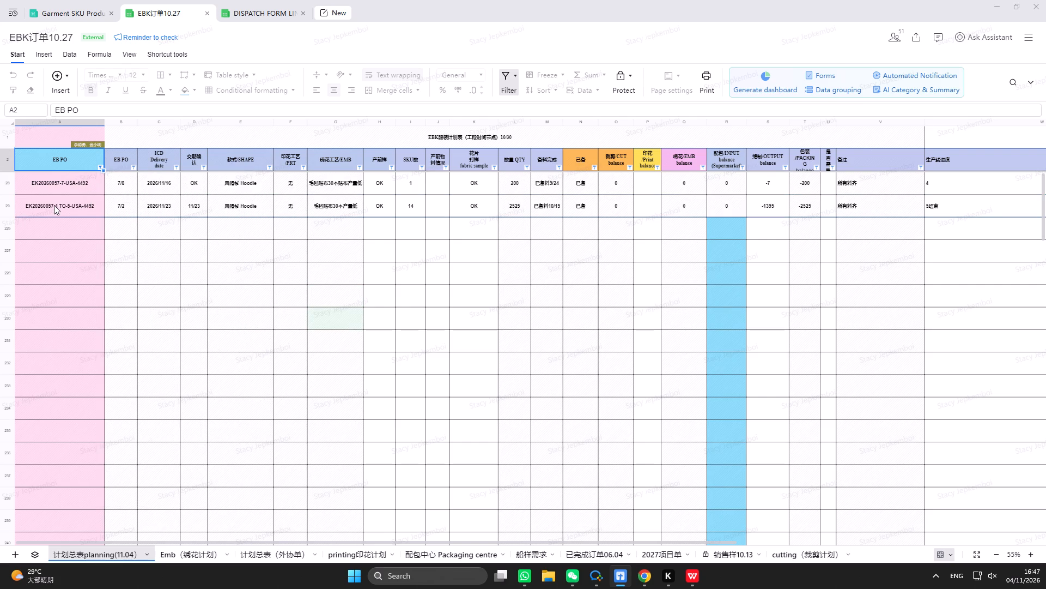
left_click(736, 182)
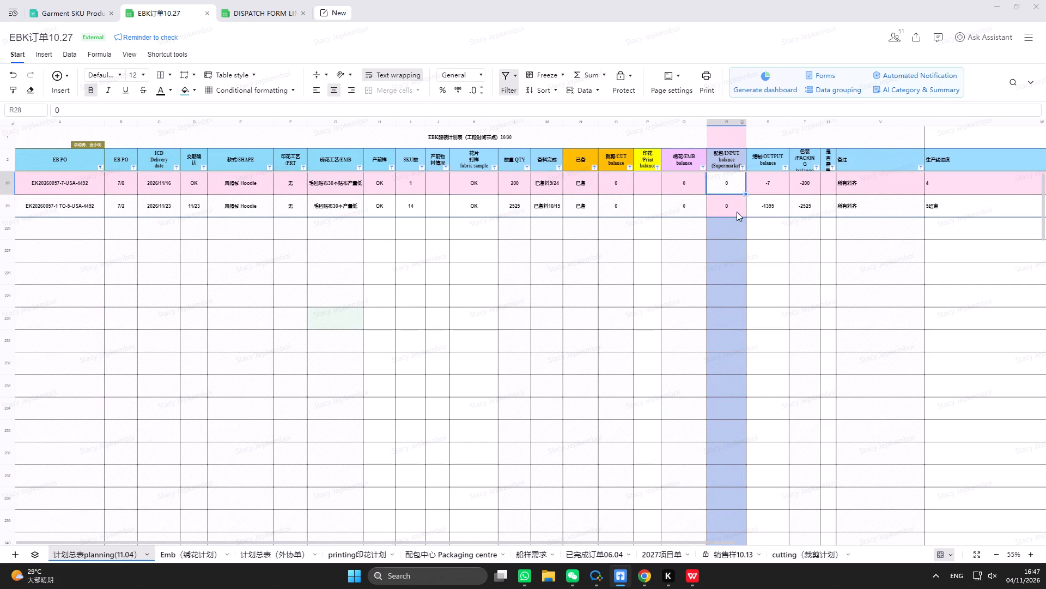
left_click(737, 214)
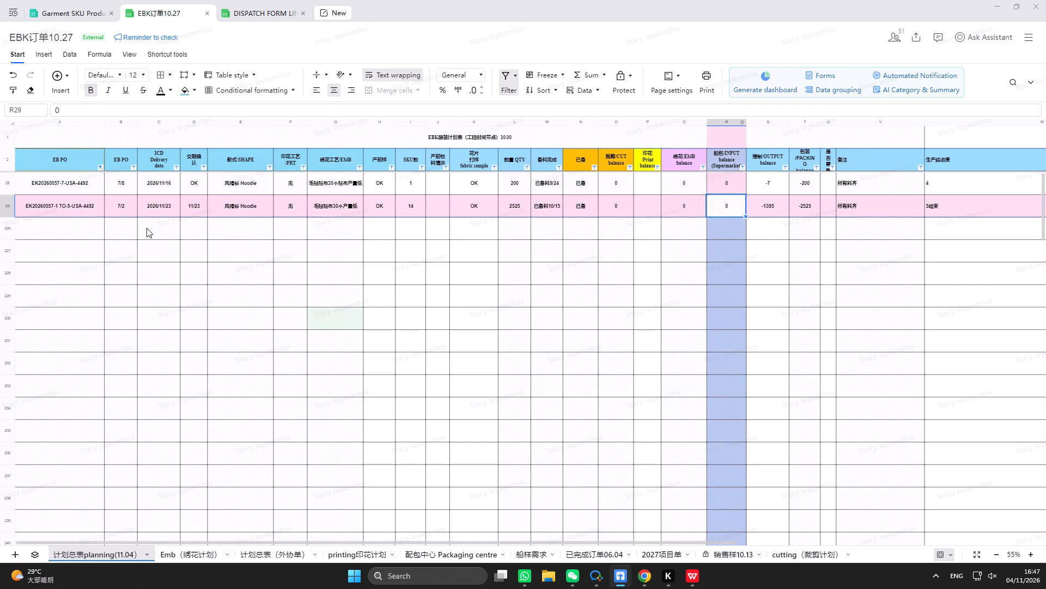
left_click(258, 15)
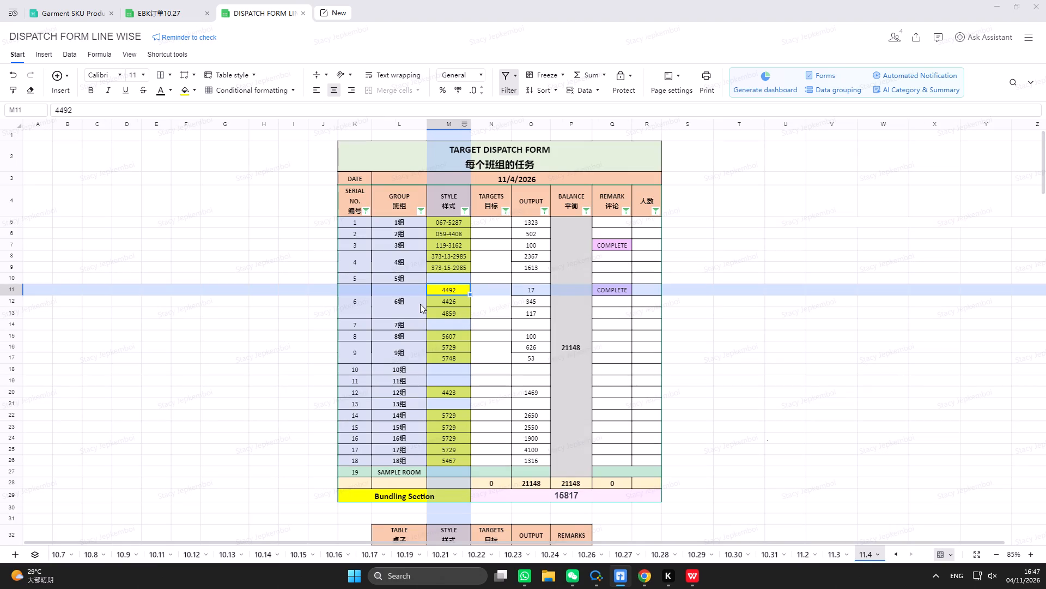
left_click(149, 10)
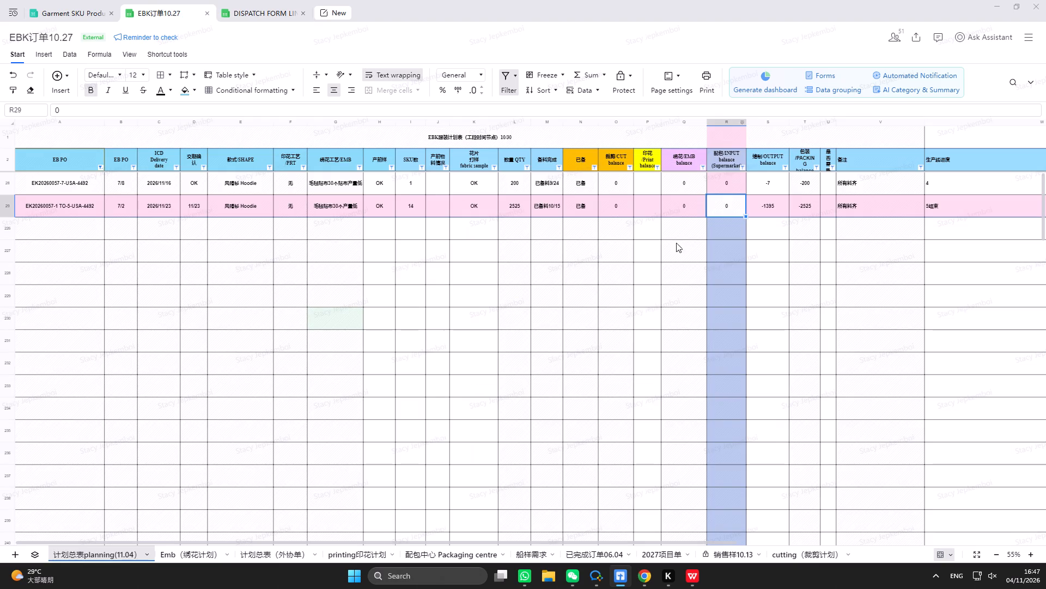
Copy "057-1 TO-5-USA-4492" from the EB PO and insert it with a hyphen before group 6's dispatch style 4492.
left_click(71, 209)
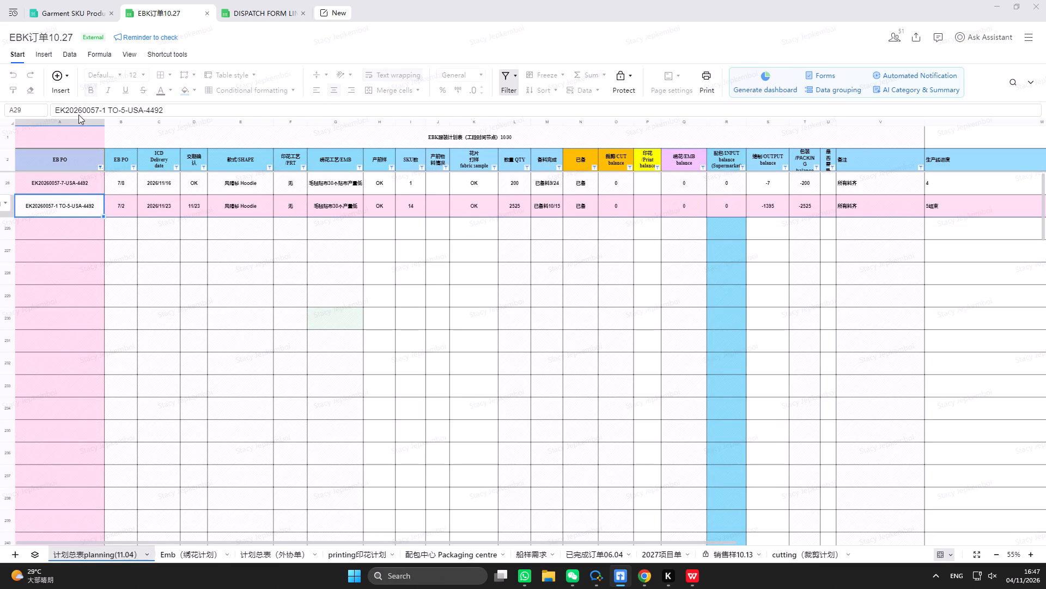
left_click_drag(87, 108, 166, 110)
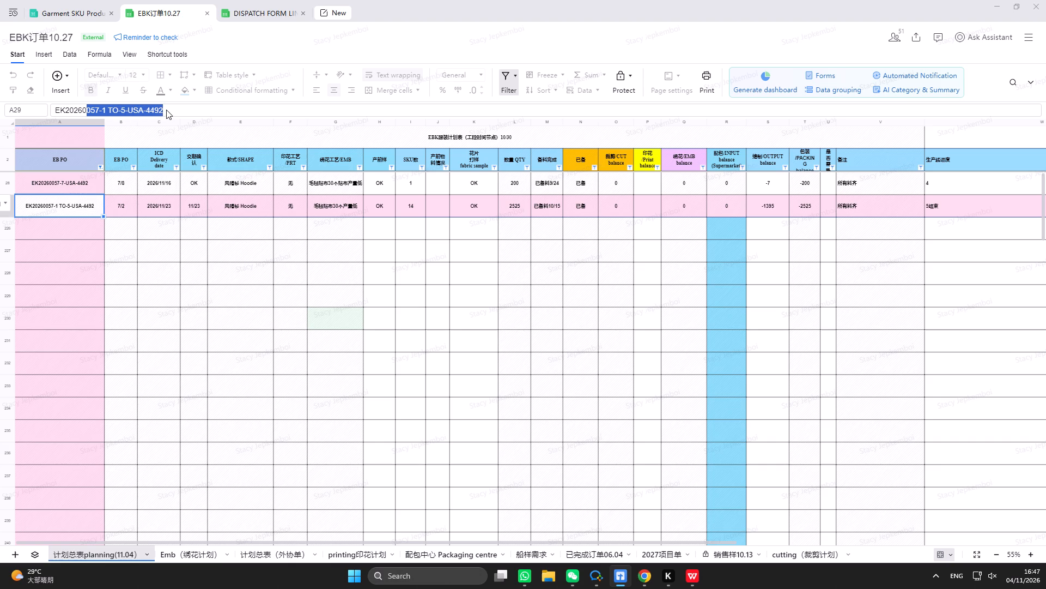
right_click(161, 109)
left_click(183, 118)
left_click(246, 9)
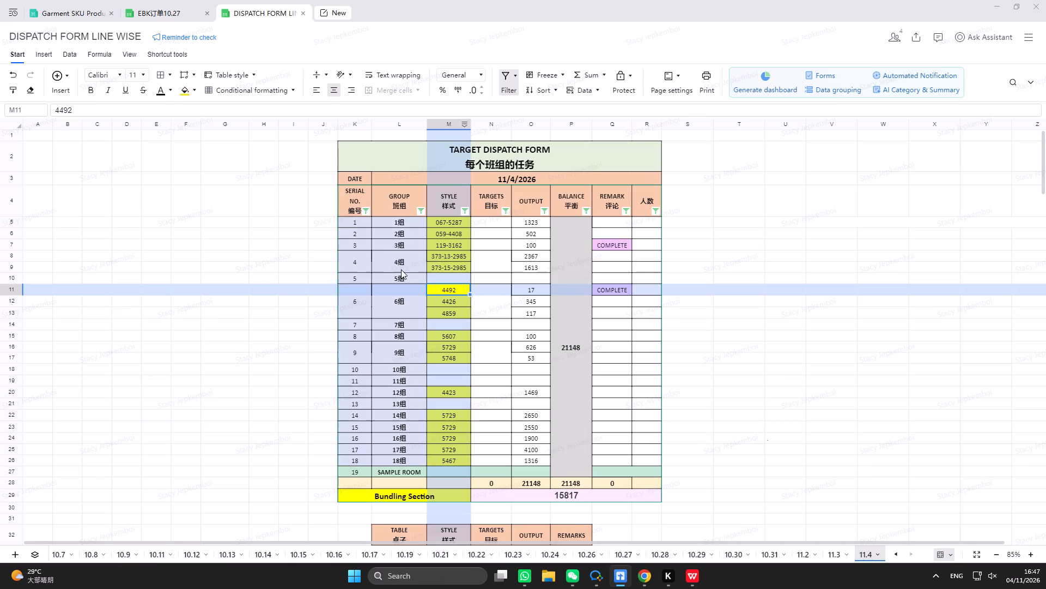
left_click(51, 112)
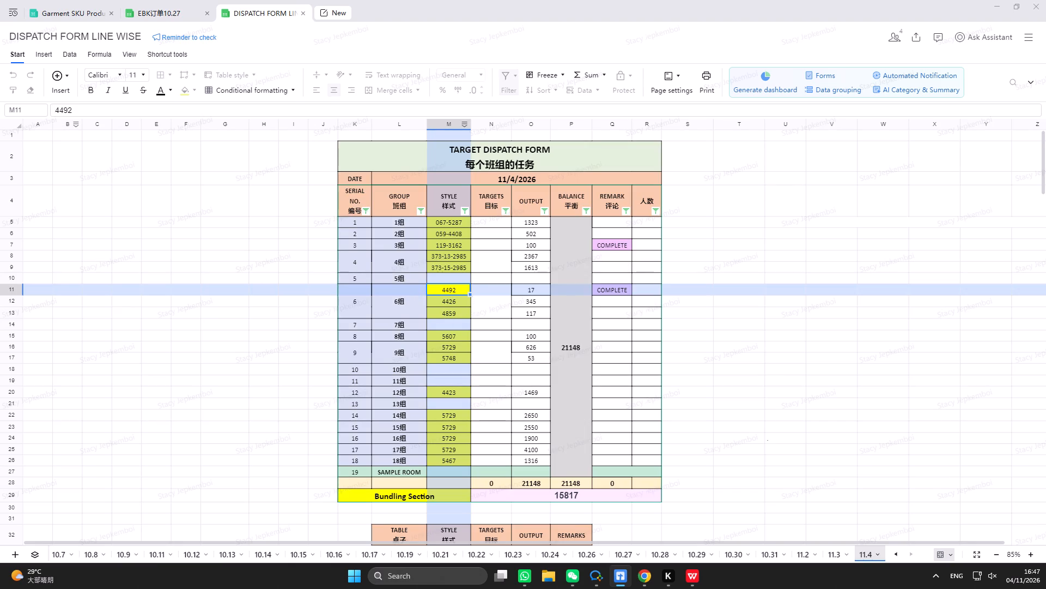
key("ctrl+v")
key("minus")
key("Return")
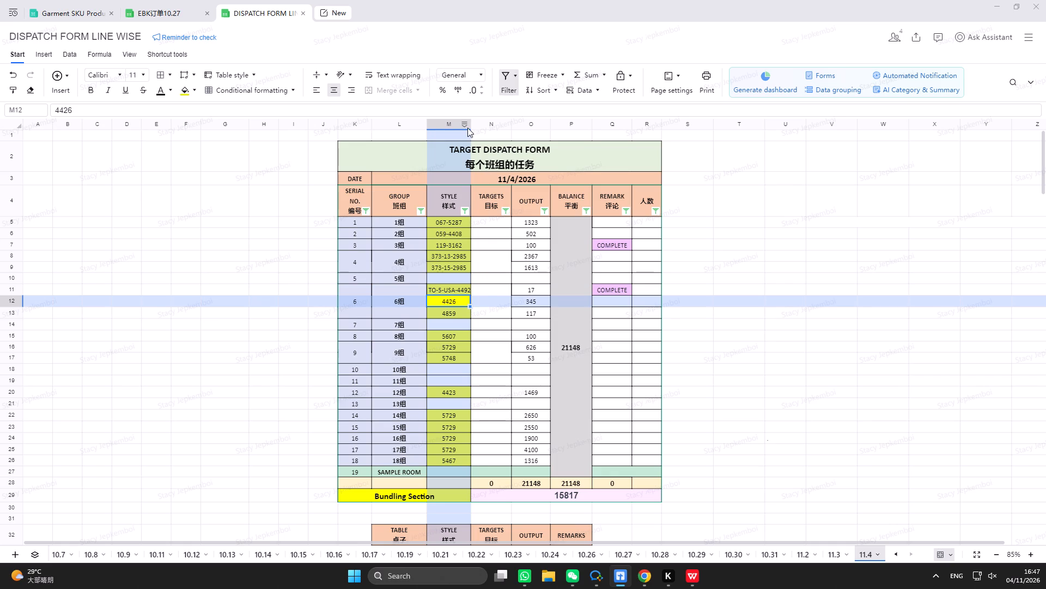
Widen the STYLE column of the dispatch form to fit group 6's long style code.
left_click_drag(470, 126, 486, 132)
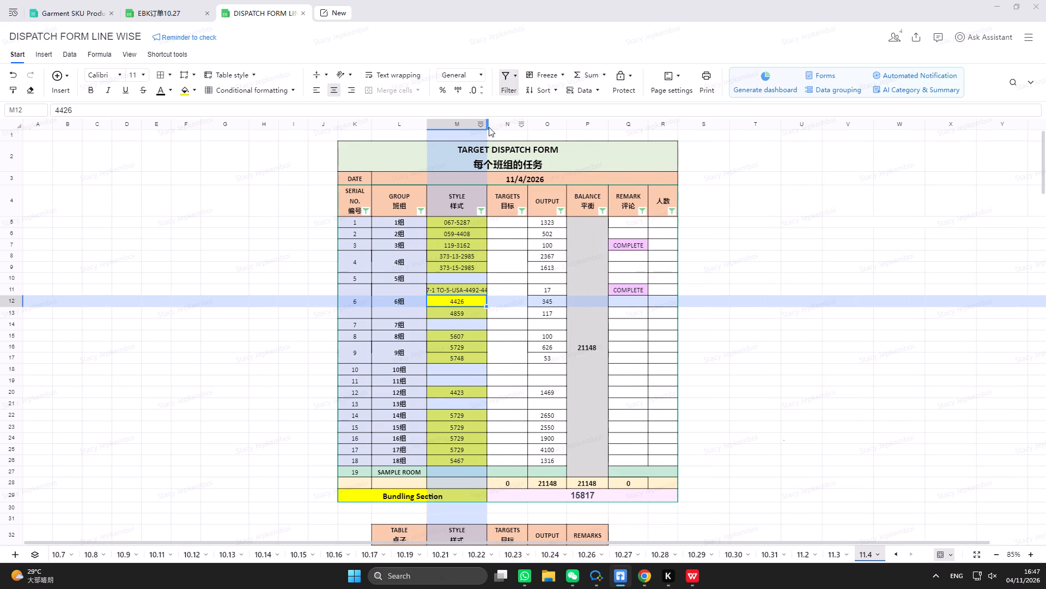
left_click_drag(486, 125, 496, 129)
left_click(496, 126)
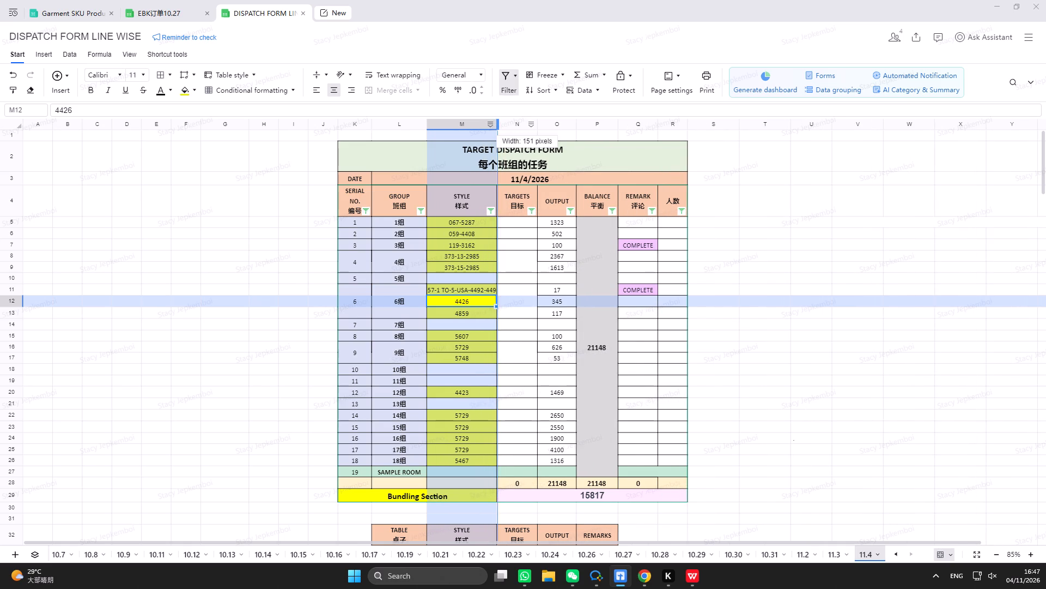
left_click(498, 127)
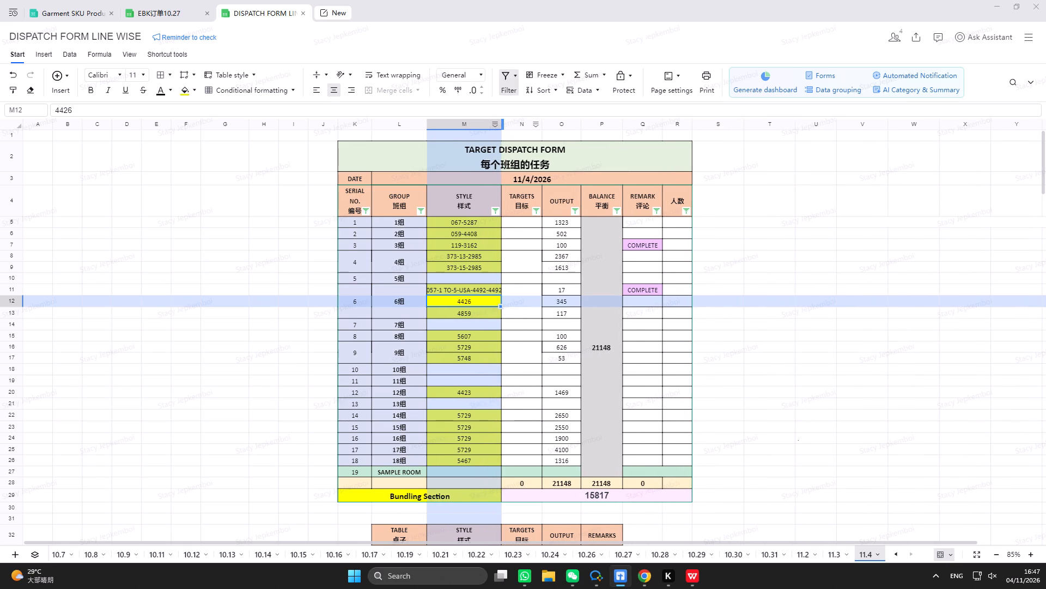
left_click(501, 128)
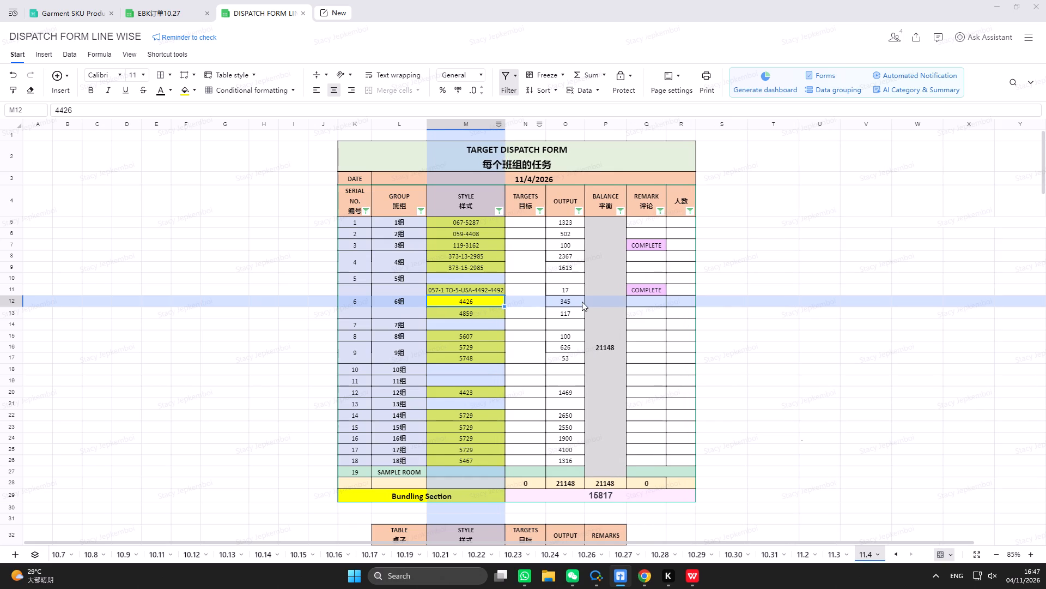
Look up style 4426 with the EB PO filter in the order plan and set group 6's dispatch style to 059-4426.
left_click(163, 13)
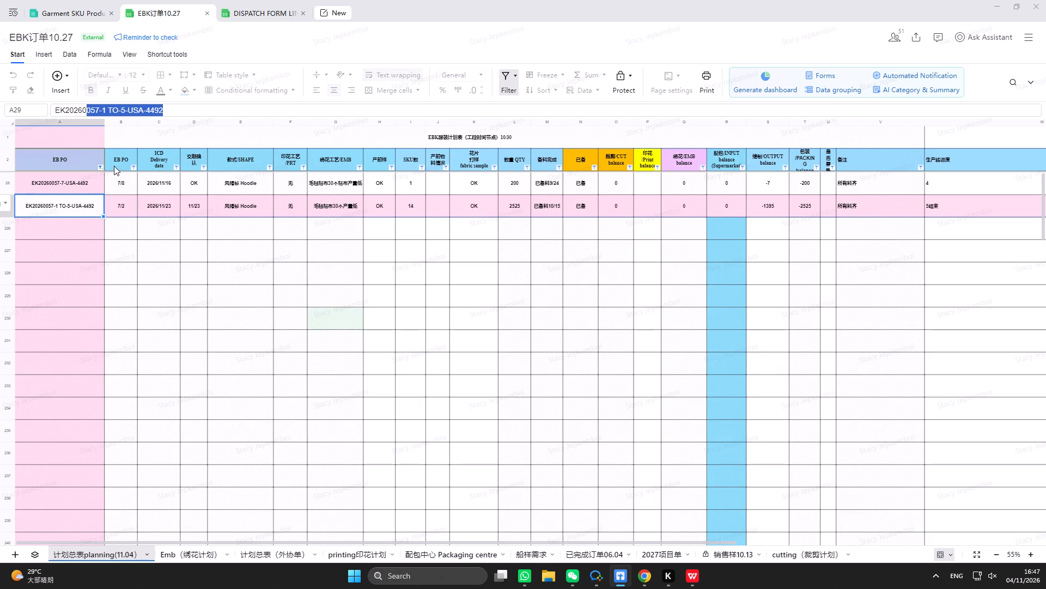
left_click(102, 168)
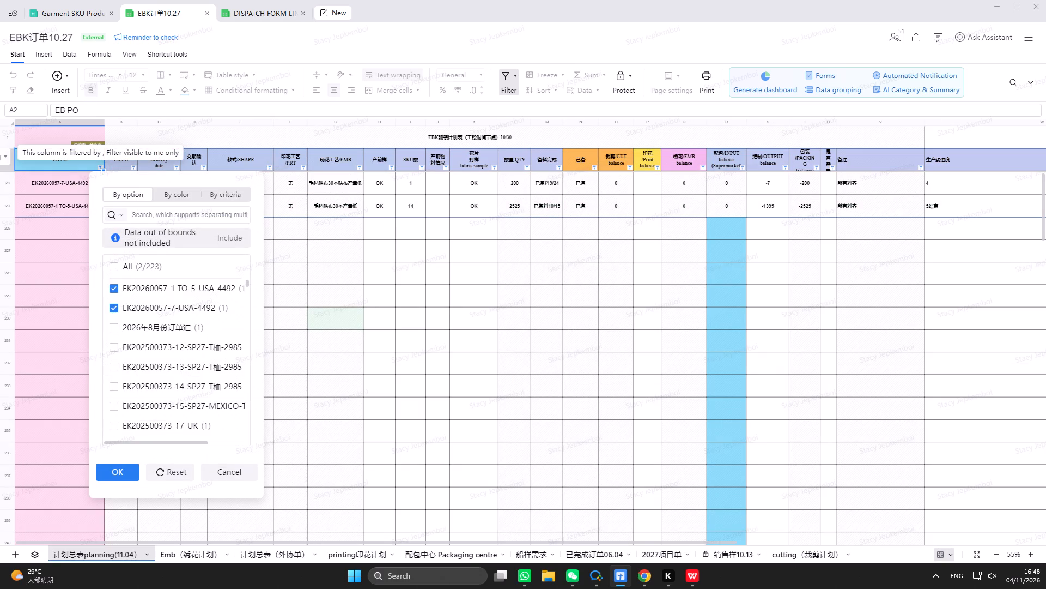
type("4426")
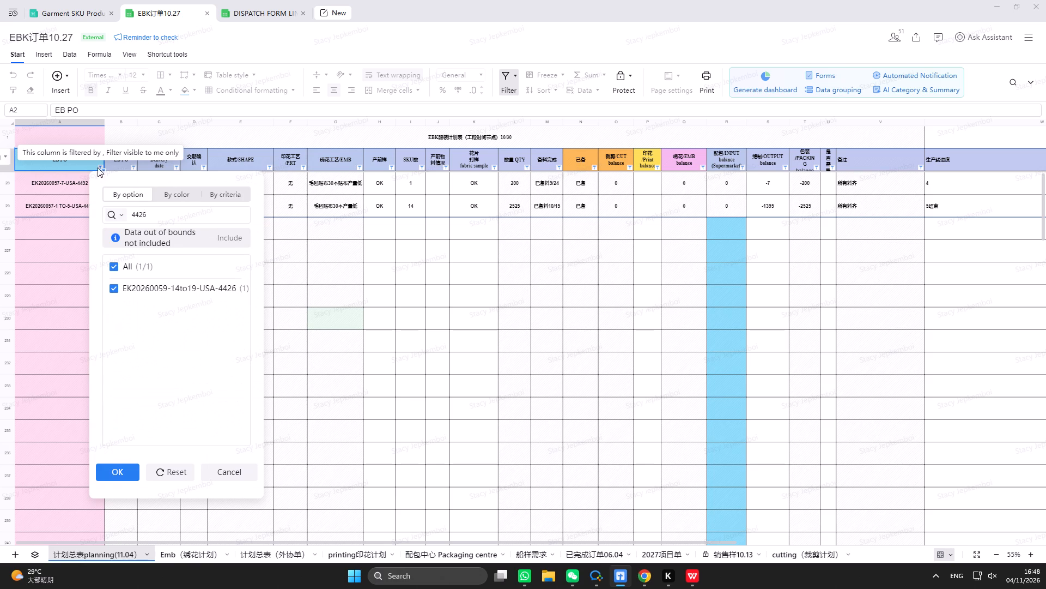
left_click(121, 472)
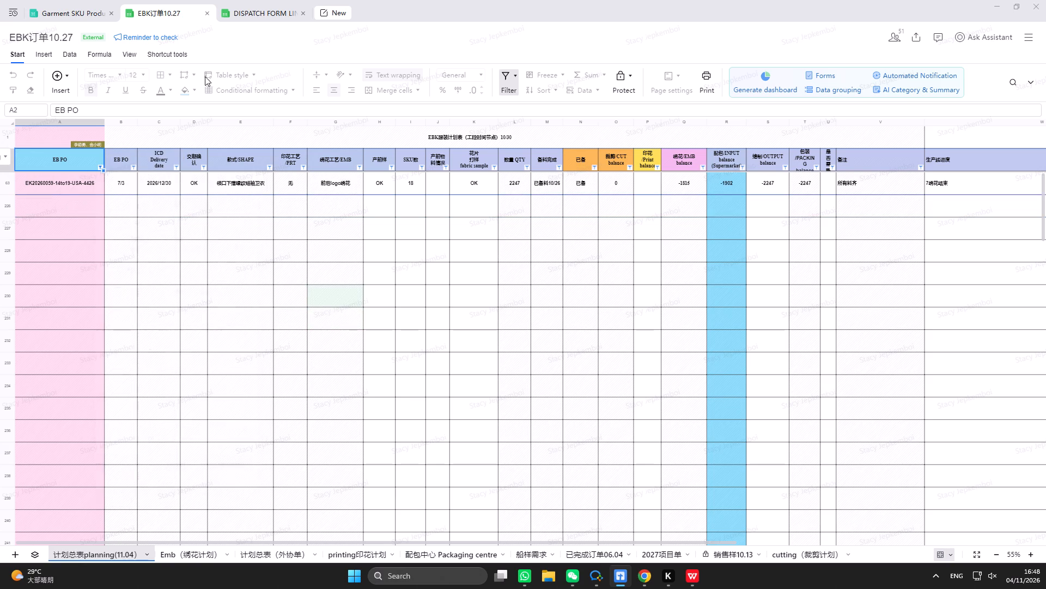
left_click(243, 18)
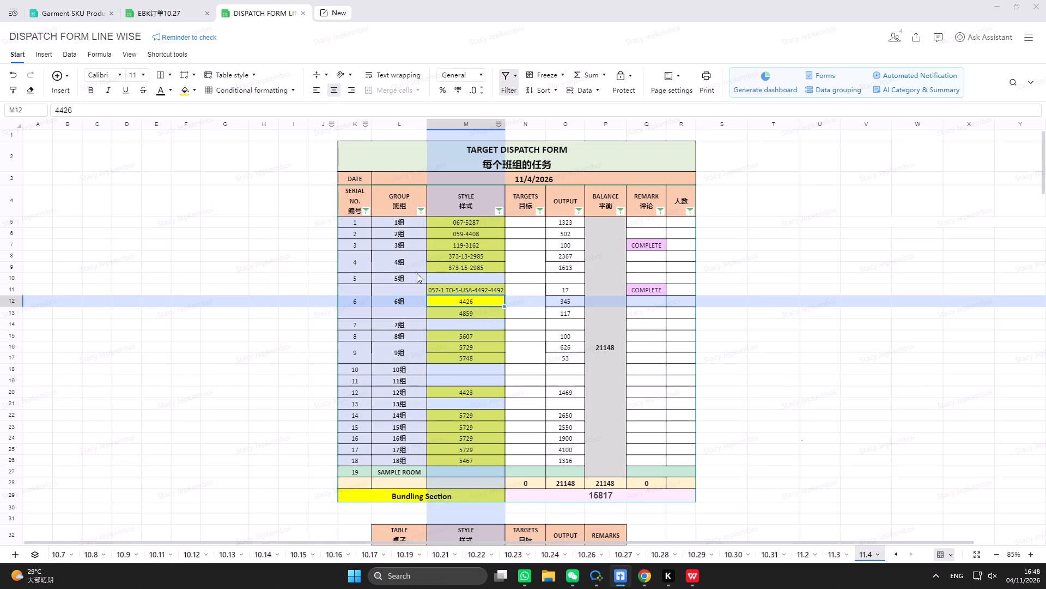
left_click(52, 112)
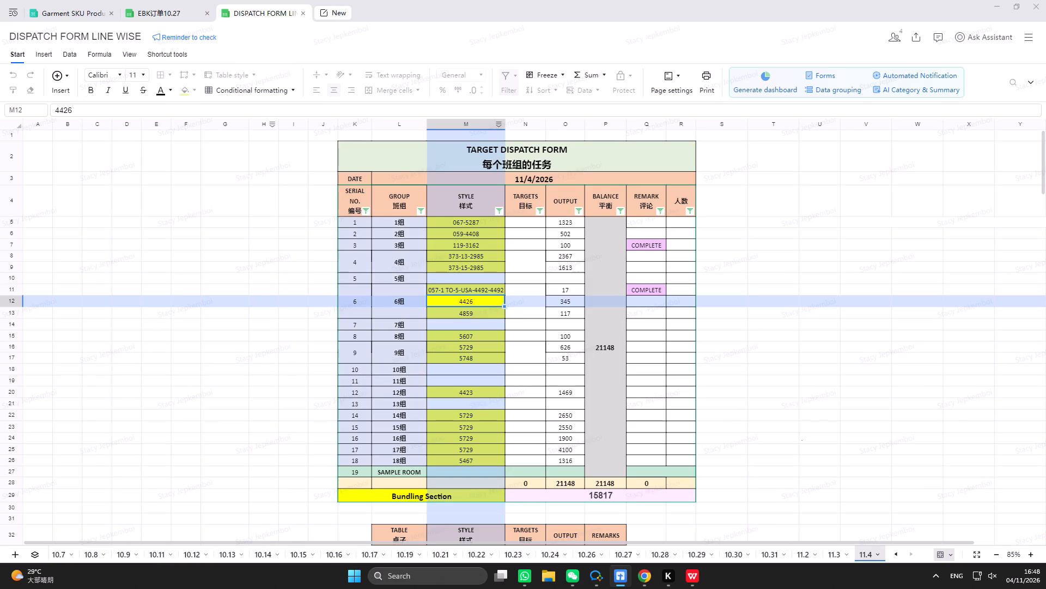
type("059-")
key("Return")
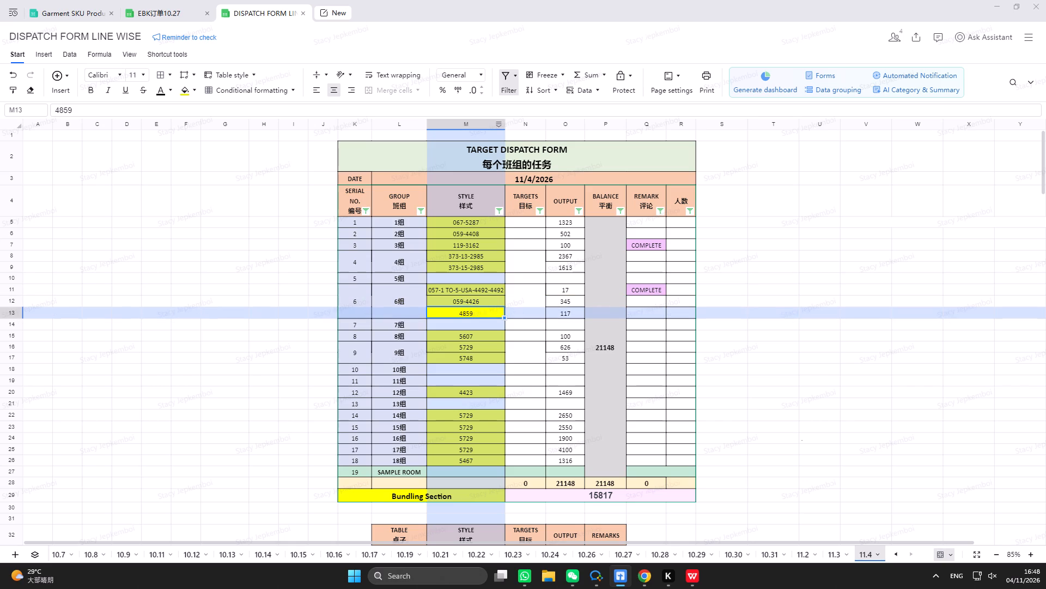
Filter the order plan's EB PO column for style 4859 and set group 6's dispatch style to 049-4859.
left_click(142, 13)
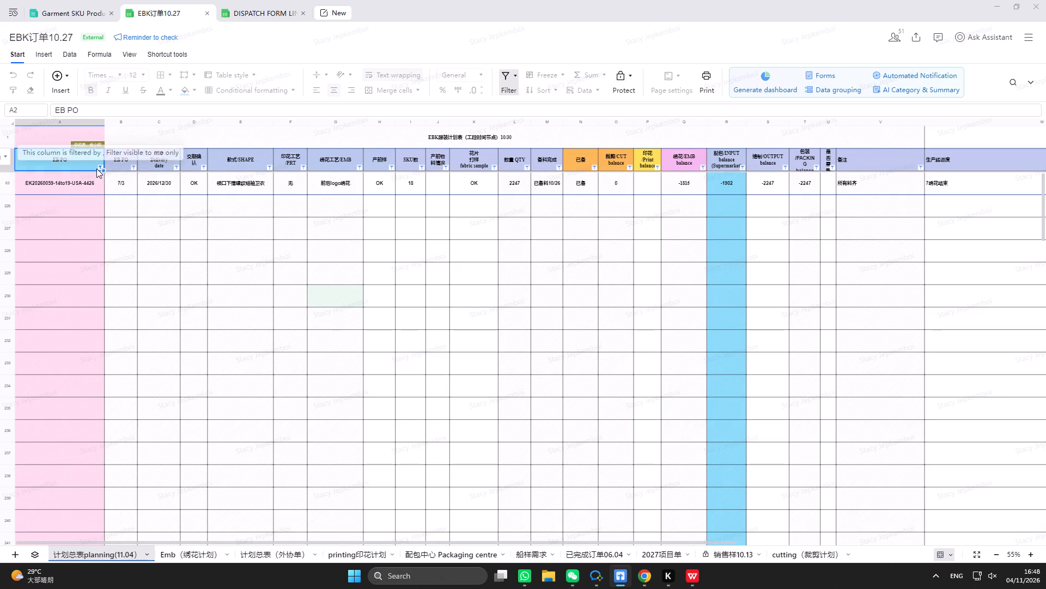
left_click(102, 166)
type("4859")
left_click(117, 466)
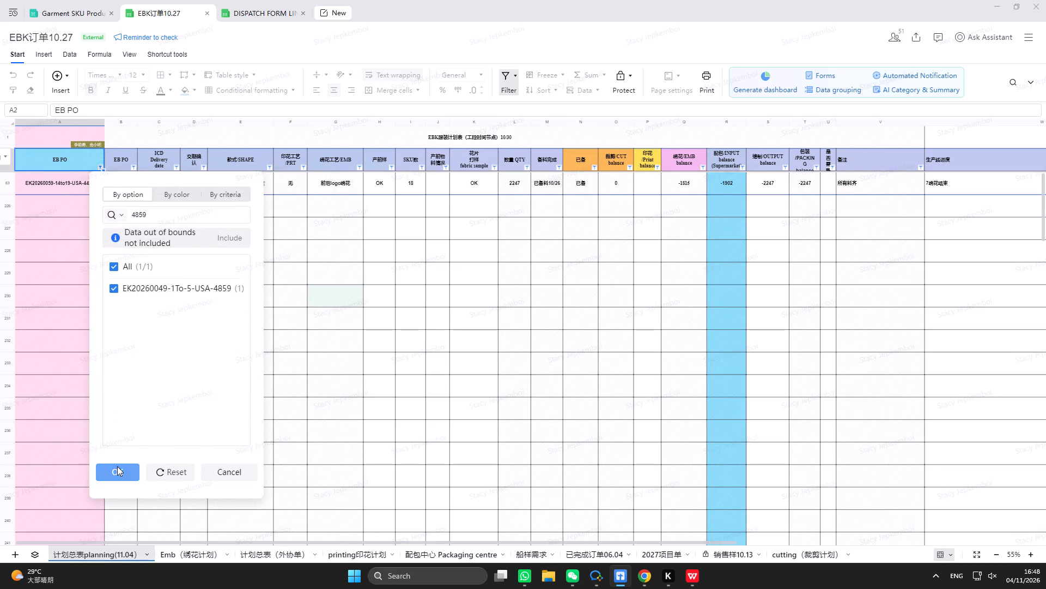
left_click(246, 18)
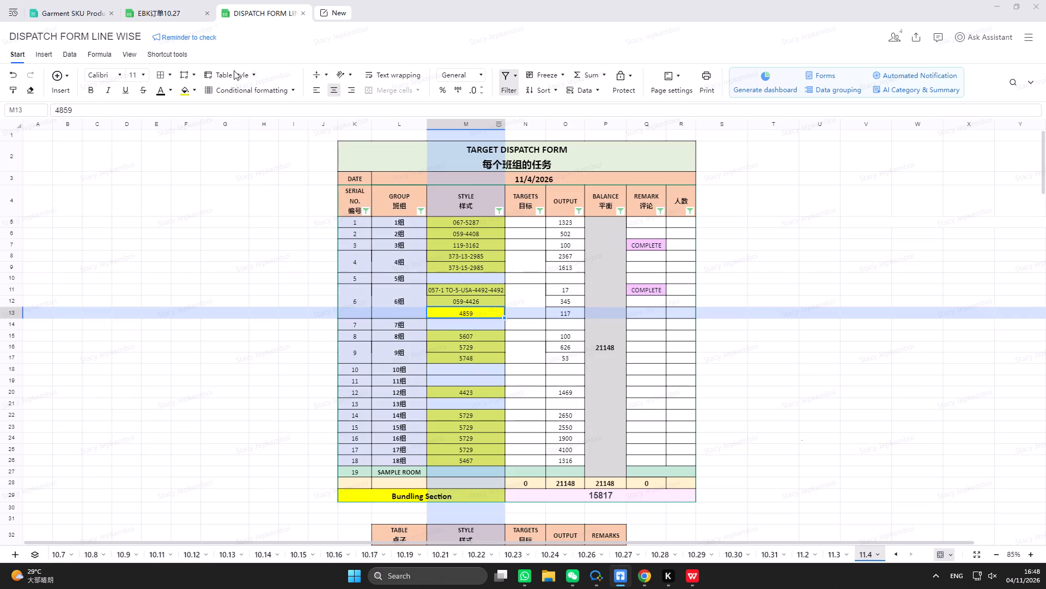
left_click(54, 108)
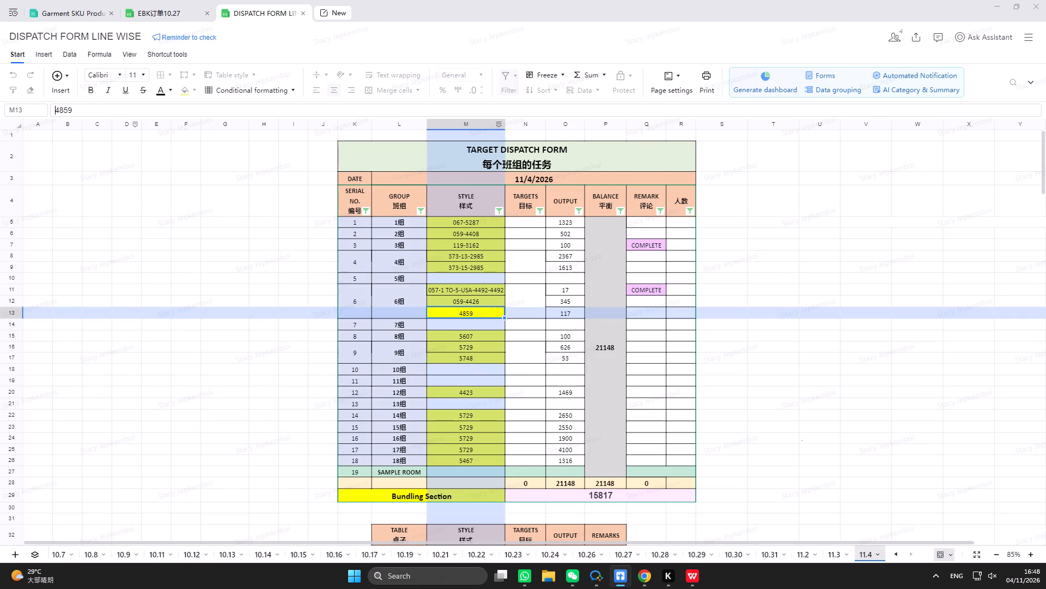
type("049-")
key("Return")
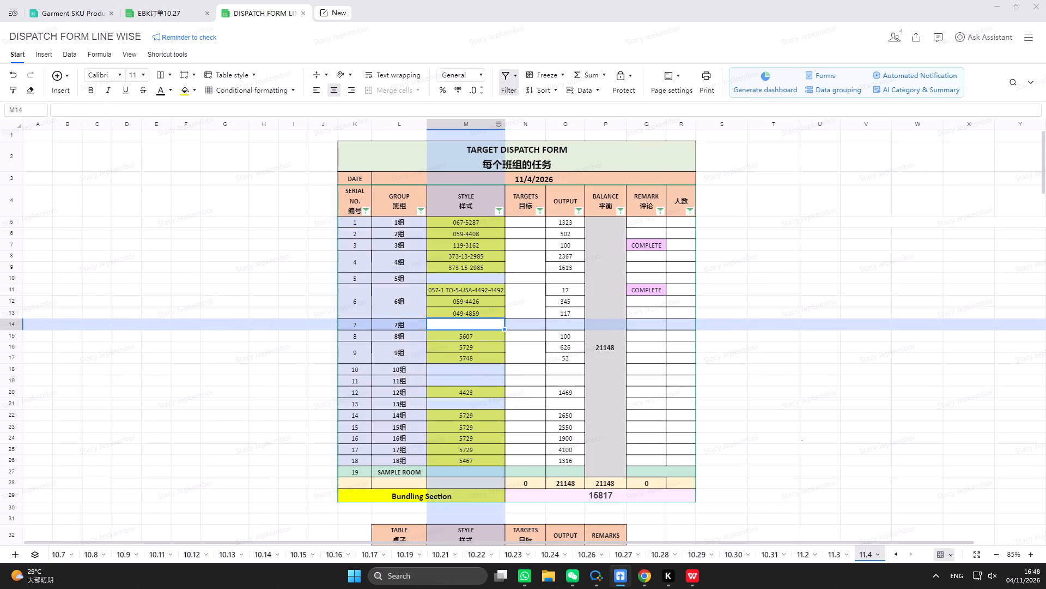
Look up group 8's style 5607 in the order plan's EB PO filter and set its dispatch style to 064-5607.
left_click(473, 335)
left_click(154, 23)
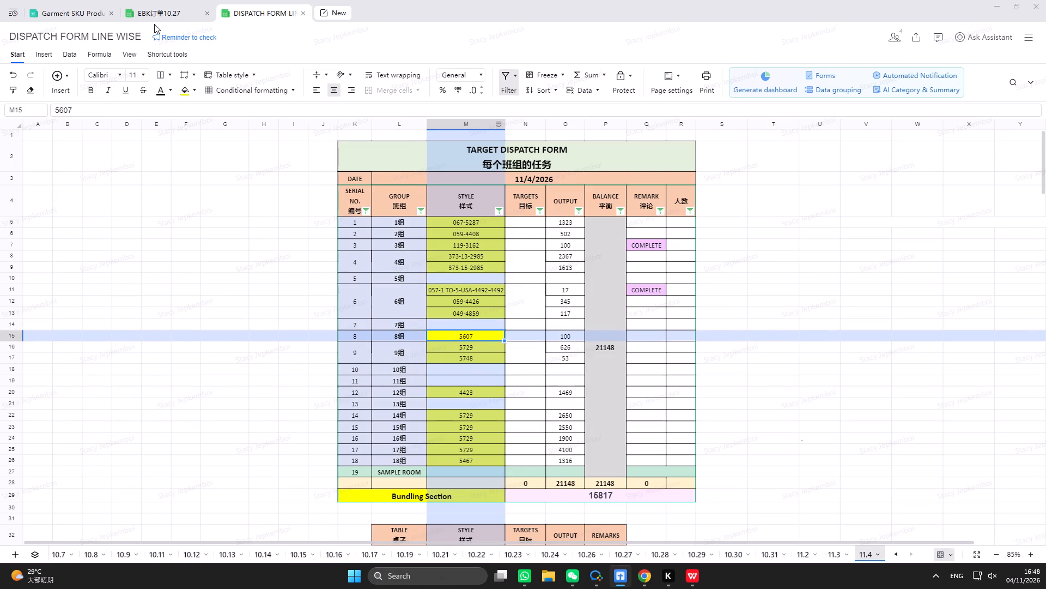
left_click(157, 13)
left_click(101, 169)
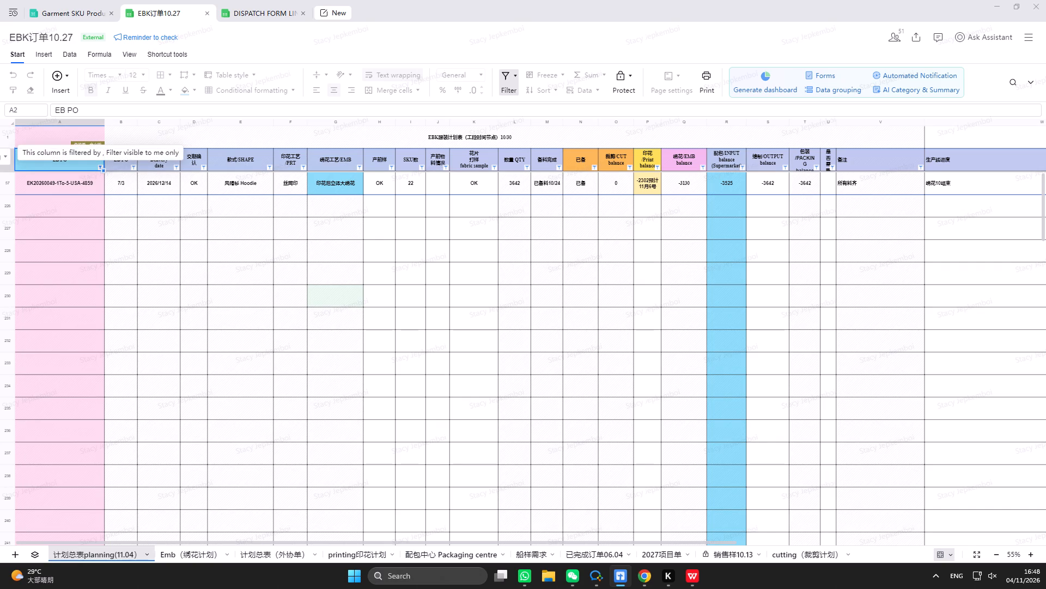
left_click(100, 168)
type("5607")
left_click(124, 473)
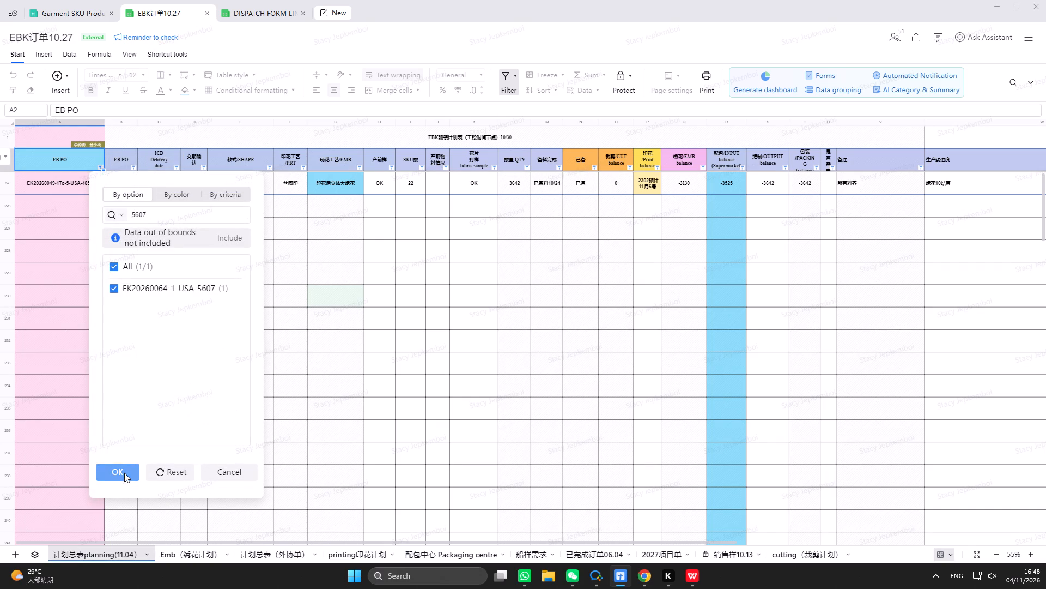
left_click(256, 15)
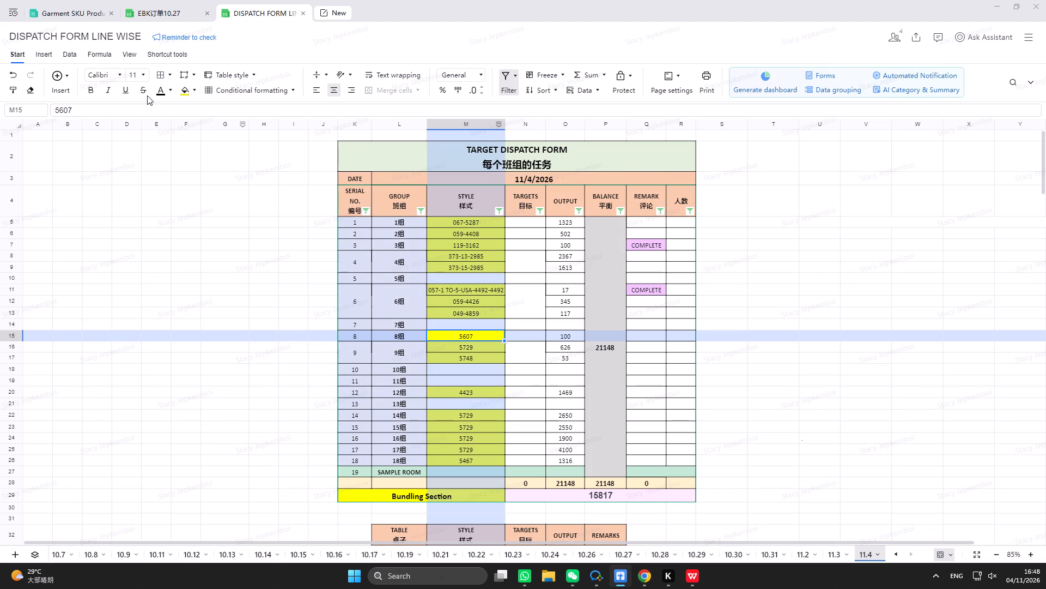
left_click(54, 109)
type("064-")
key("Return")
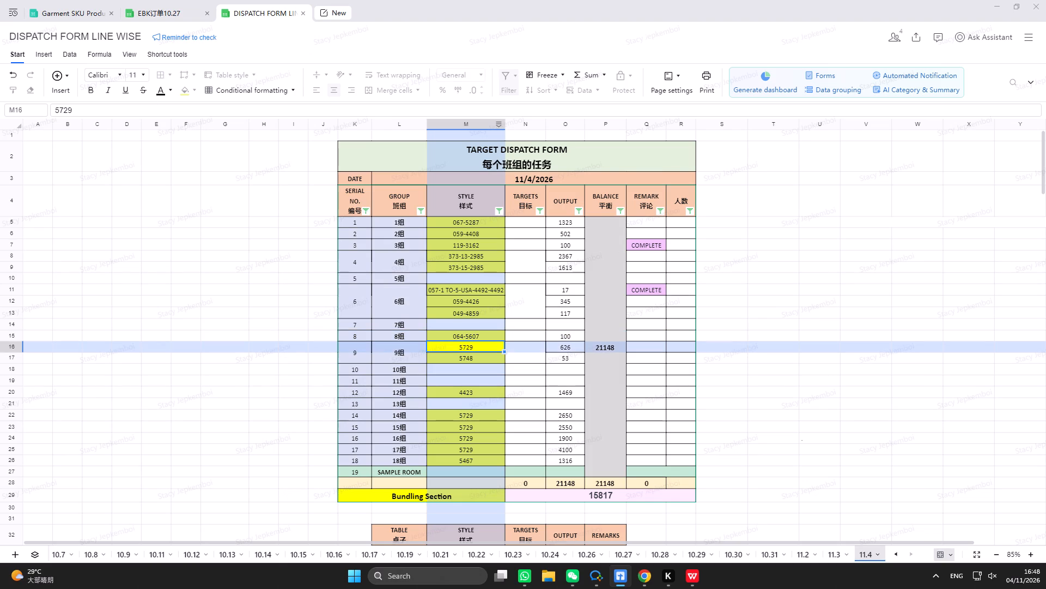
Filter the order plan's EB PO column for style 5729 and set group 9's first dispatch style to 126-5729.
left_click(160, 12)
left_click(100, 166)
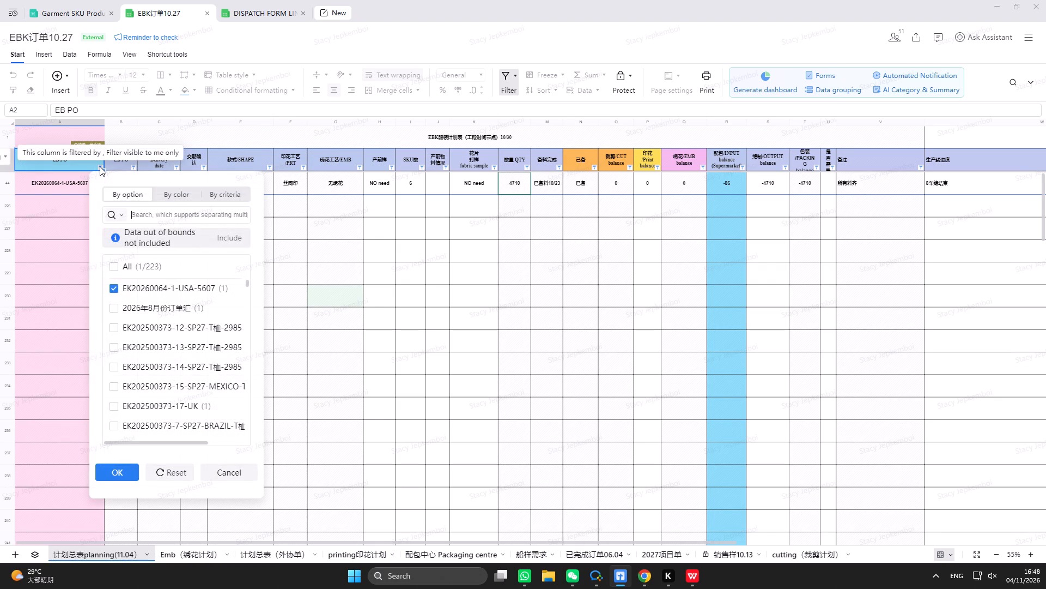
type("5729")
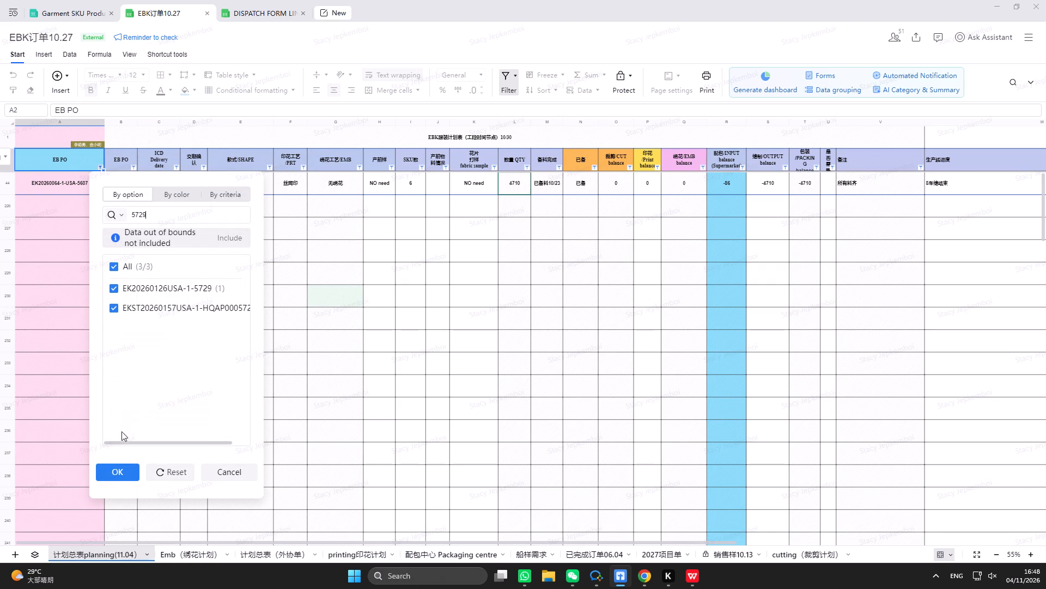
left_click(114, 468)
scroll(142, 269, "up", 3)
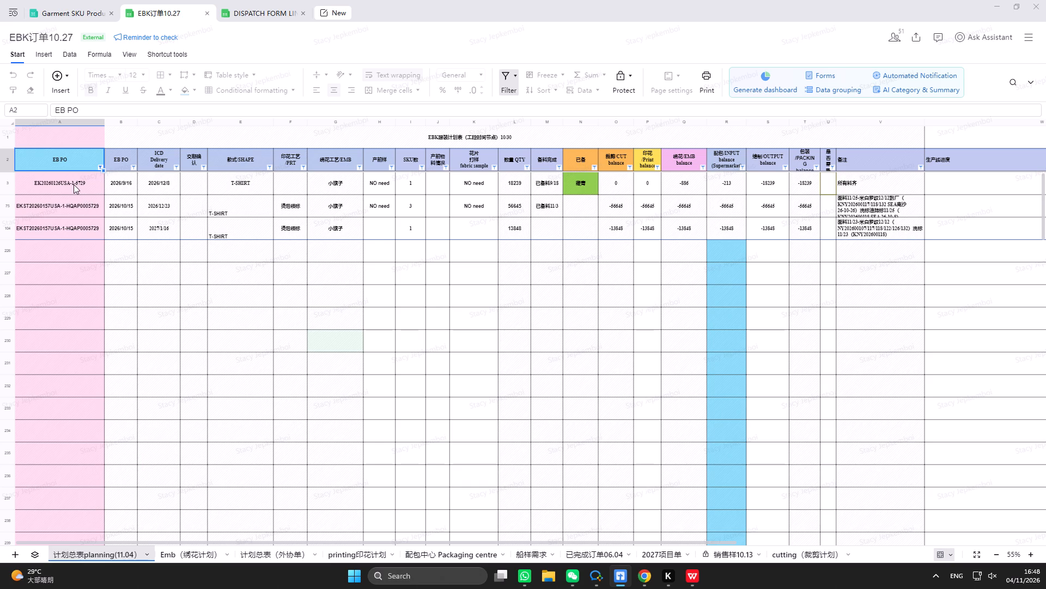
left_click(269, 7)
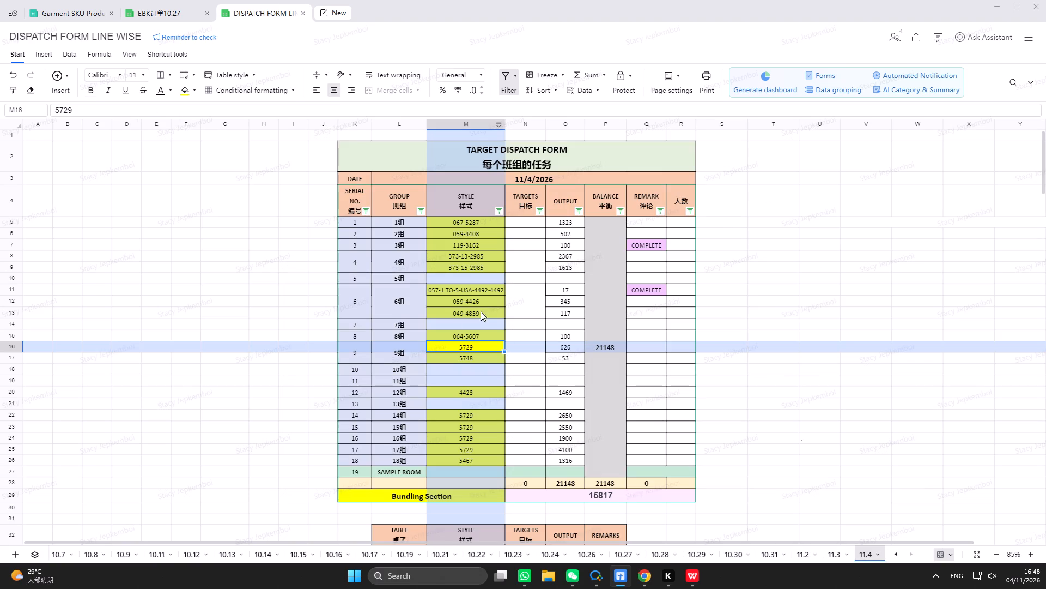
left_click(54, 109)
type("126-")
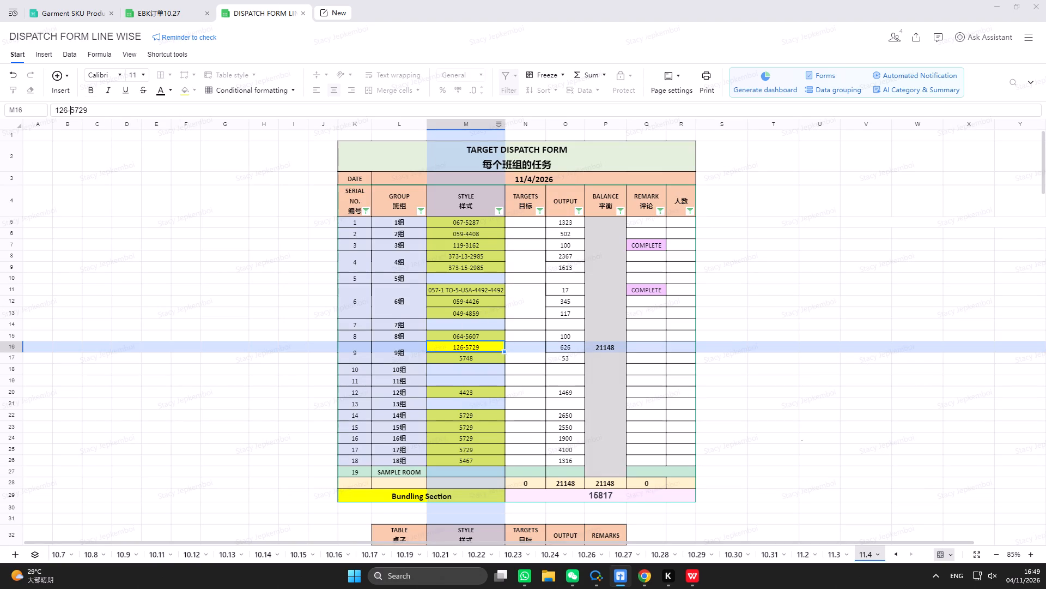
key("Return")
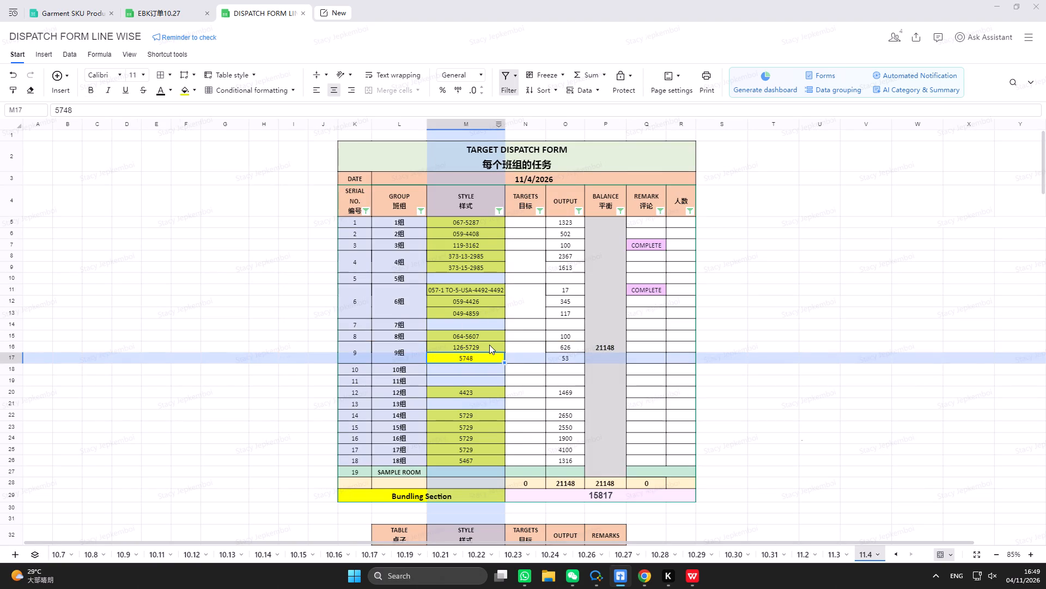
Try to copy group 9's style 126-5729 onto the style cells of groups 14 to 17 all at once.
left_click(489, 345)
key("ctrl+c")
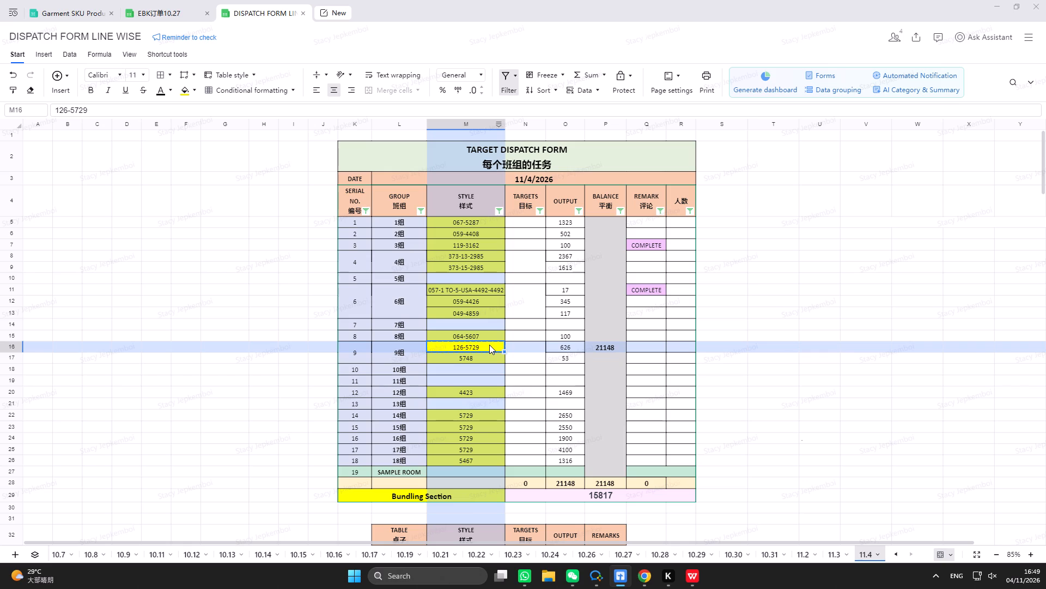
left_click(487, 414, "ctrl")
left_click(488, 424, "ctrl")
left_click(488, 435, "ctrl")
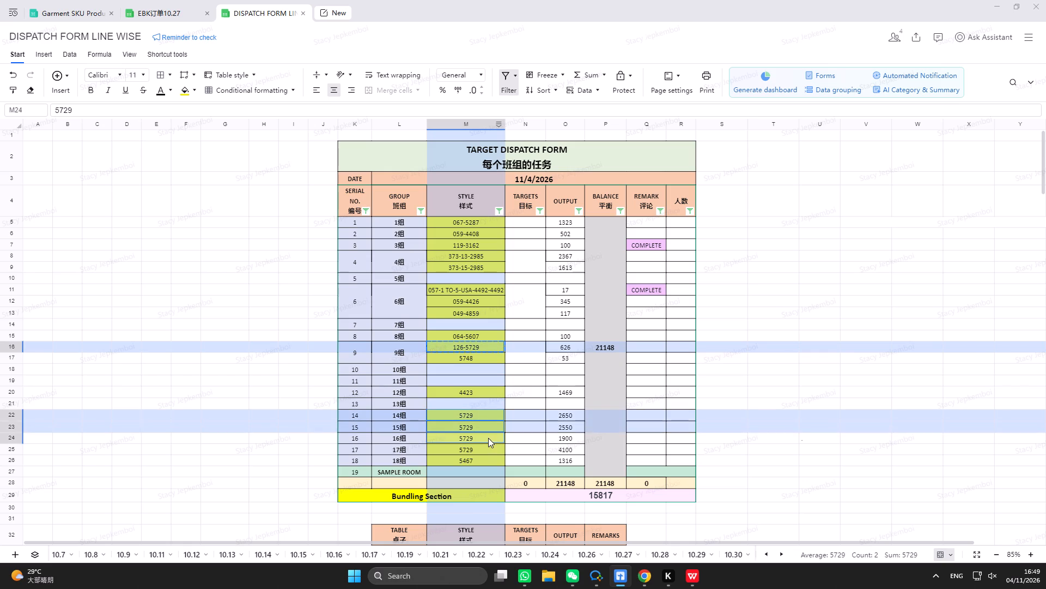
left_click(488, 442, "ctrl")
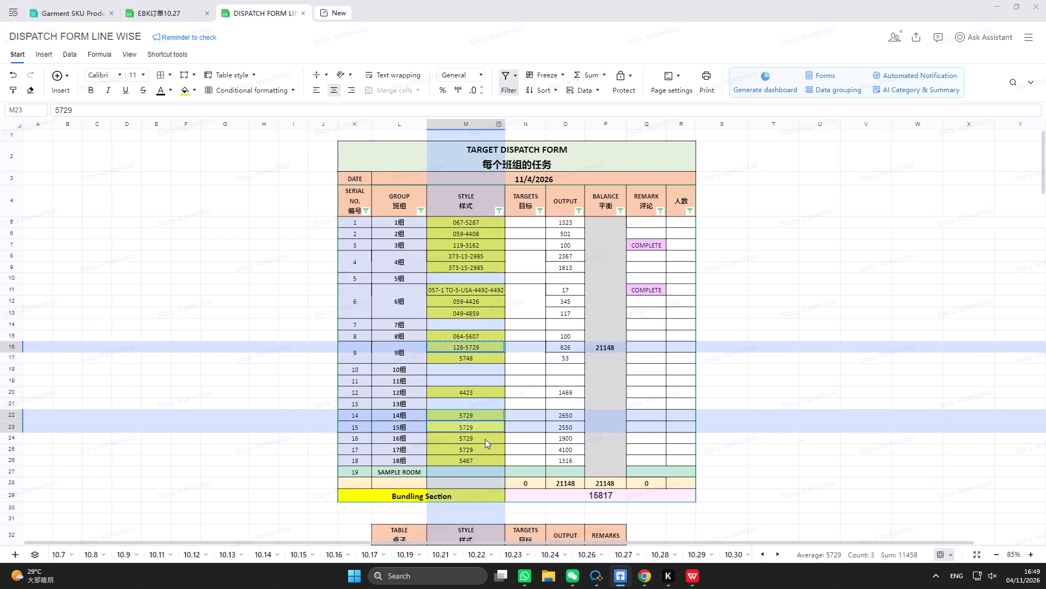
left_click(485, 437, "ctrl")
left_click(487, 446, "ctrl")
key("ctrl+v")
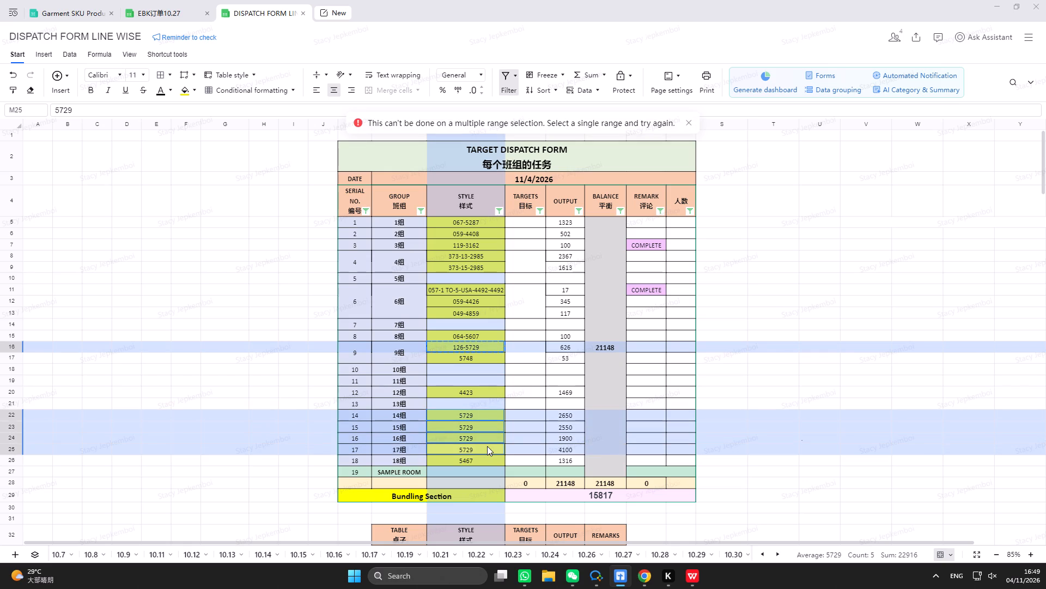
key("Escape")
Look up style 5748 with the EB PO filter in the order plan and set group 9's second dispatch style to 157-5748.
left_click(491, 360)
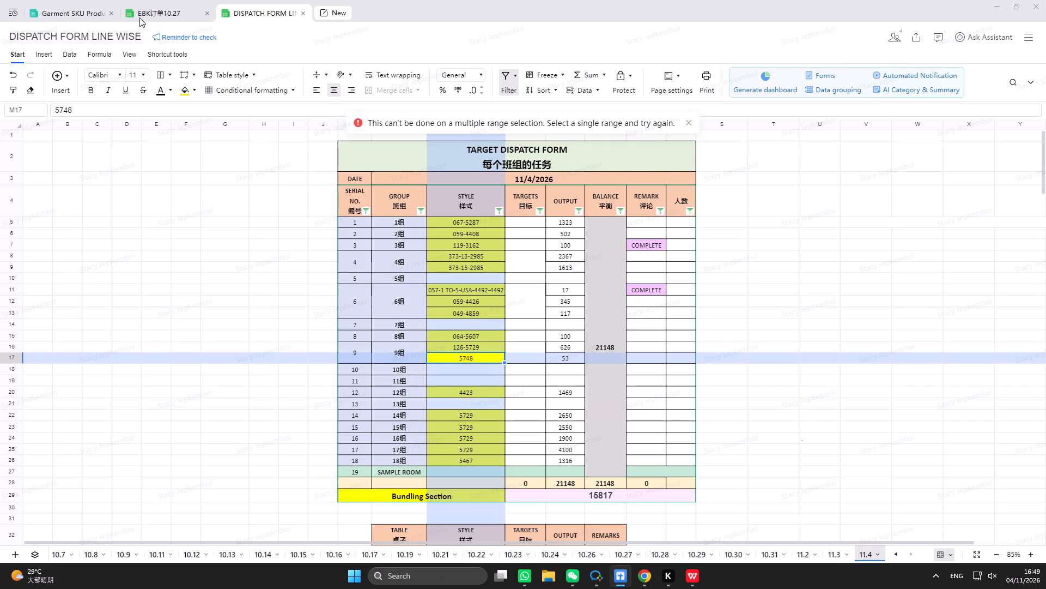
left_click(151, 10)
left_click(102, 167)
scroll(102, 167, "up", 1)
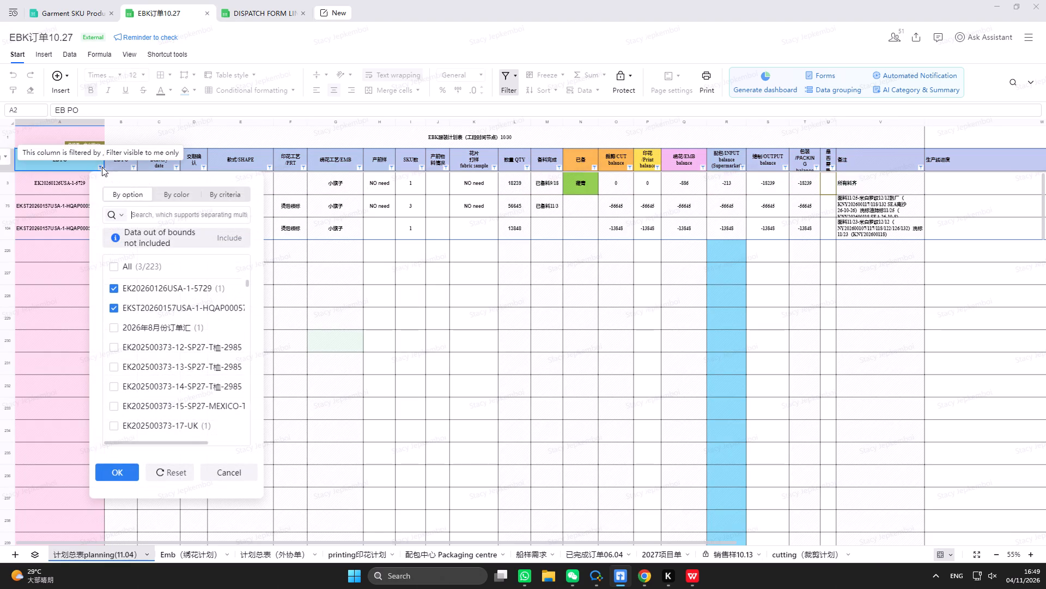
type("5748")
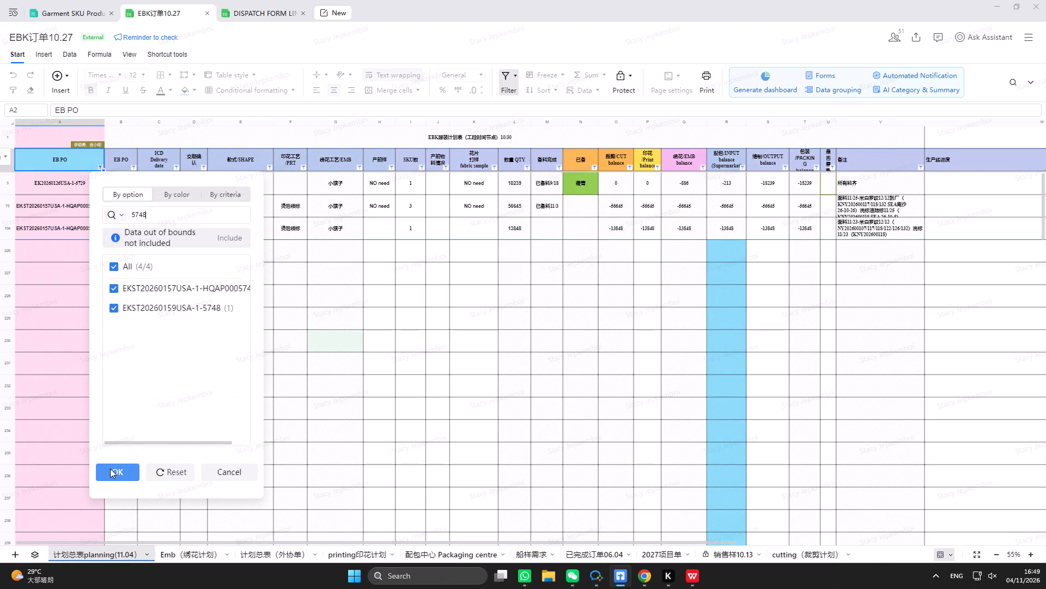
left_click(113, 472)
scroll(77, 357, "up", 2)
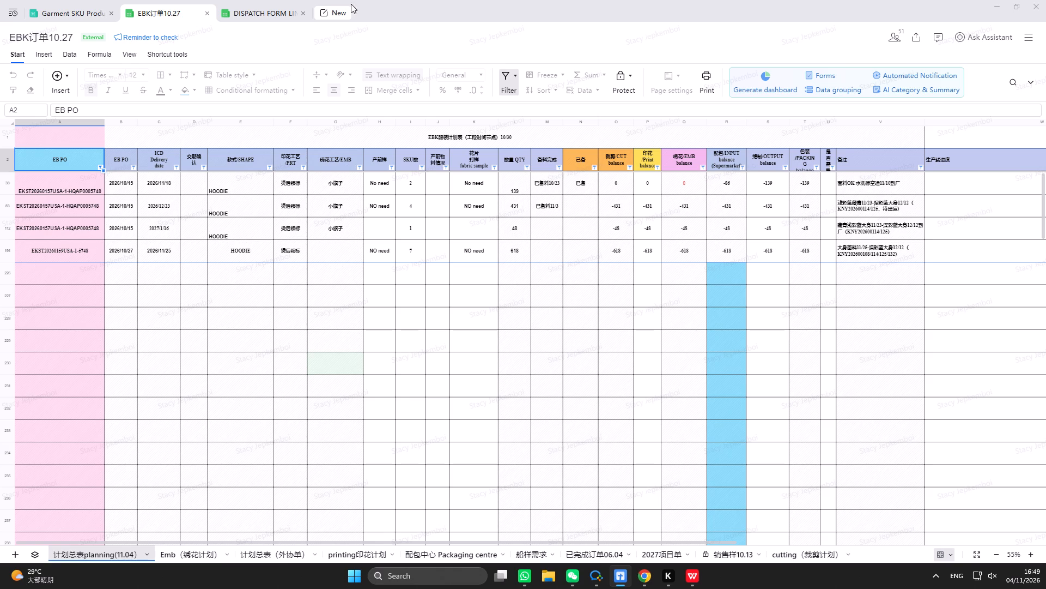
left_click(284, 9)
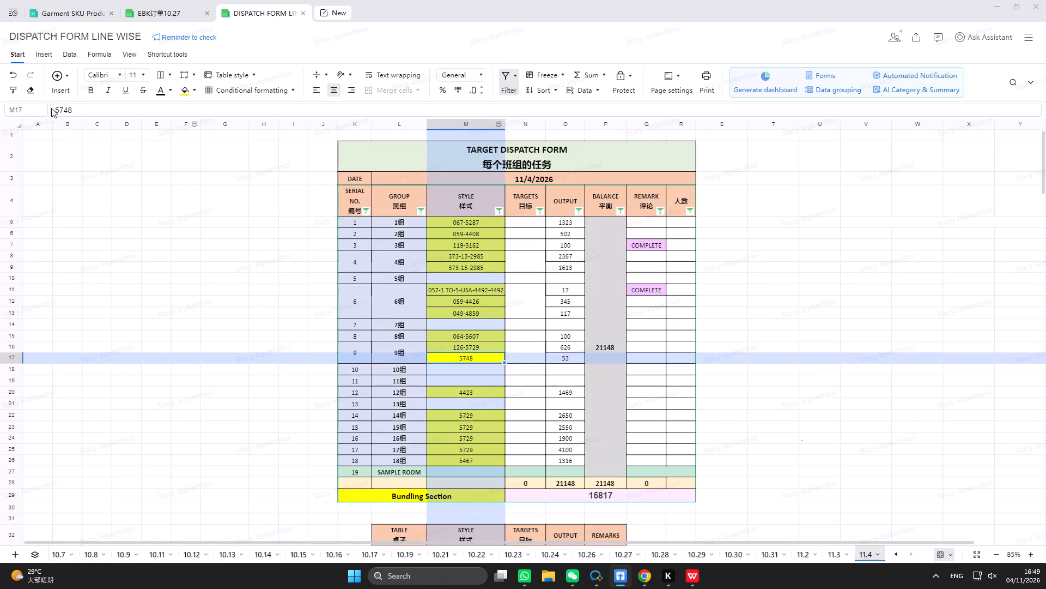
left_click(53, 110)
type("157-")
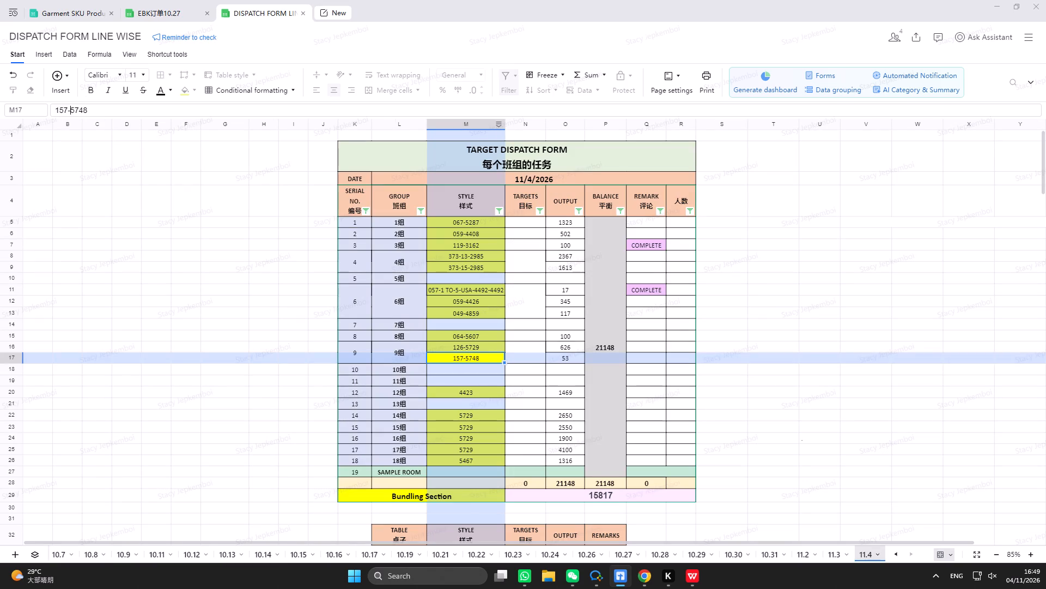
key("Return")
Filter the EB PO column of the EBK订单10.27 order plan for group 12's style 4423.
left_click(437, 390)
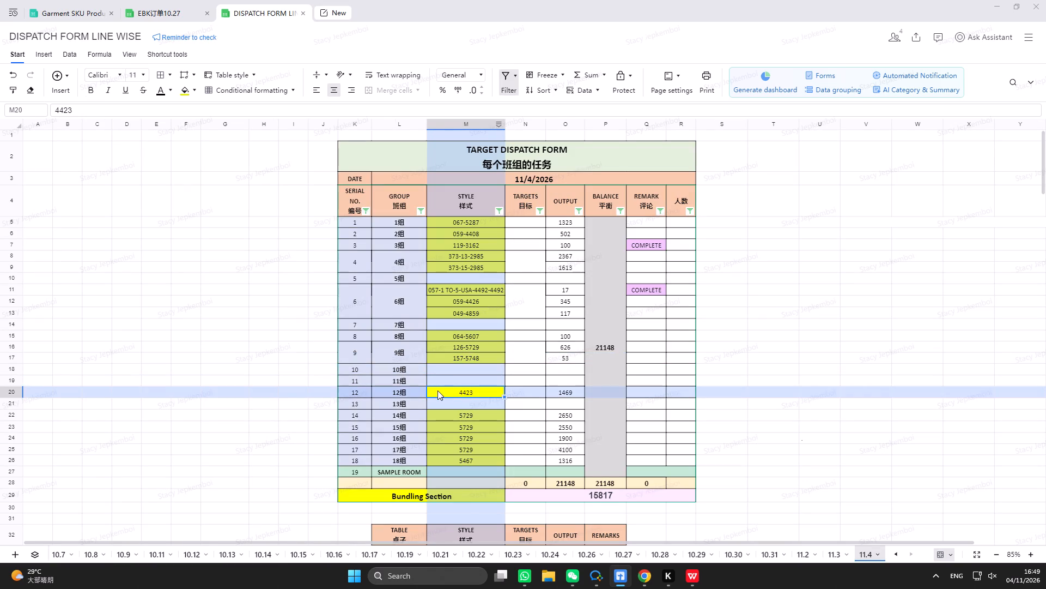
scroll(168, 2, "up", 1)
left_click(166, 5)
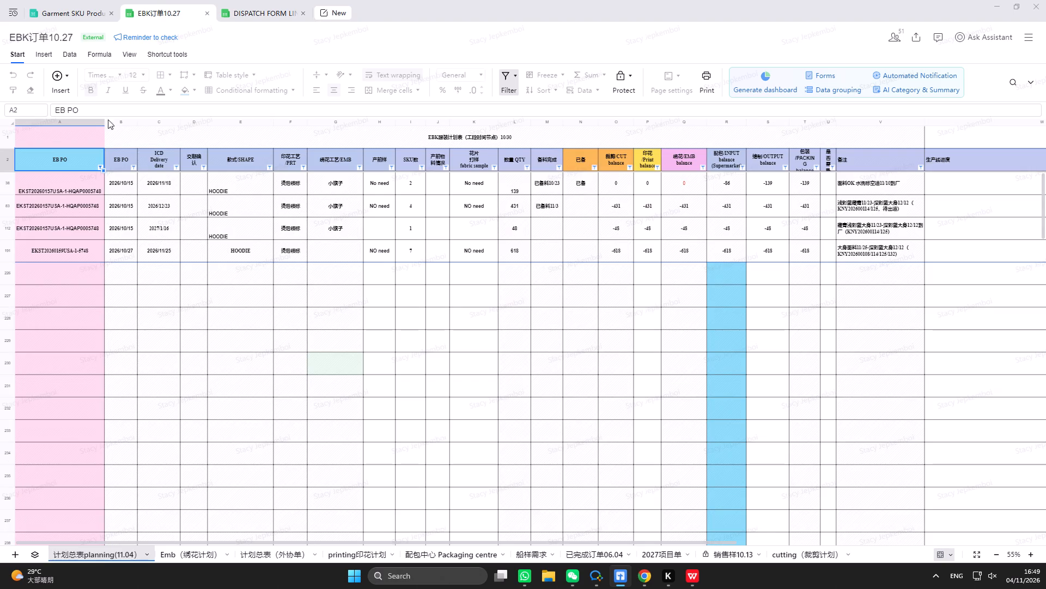
left_click(99, 167)
type("4423")
left_click(116, 469)
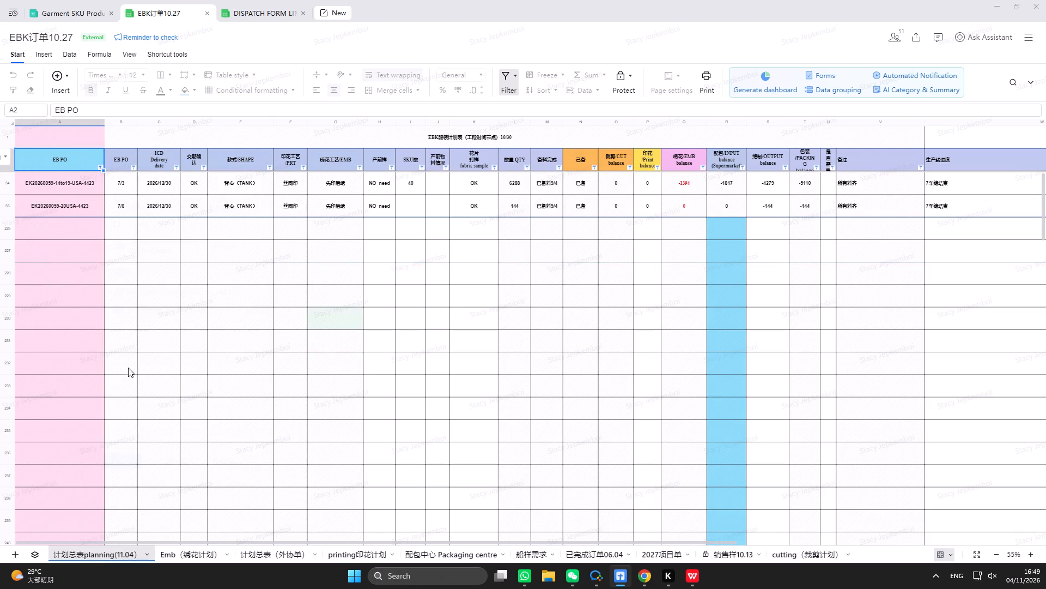
scroll(140, 314, "up", 1)
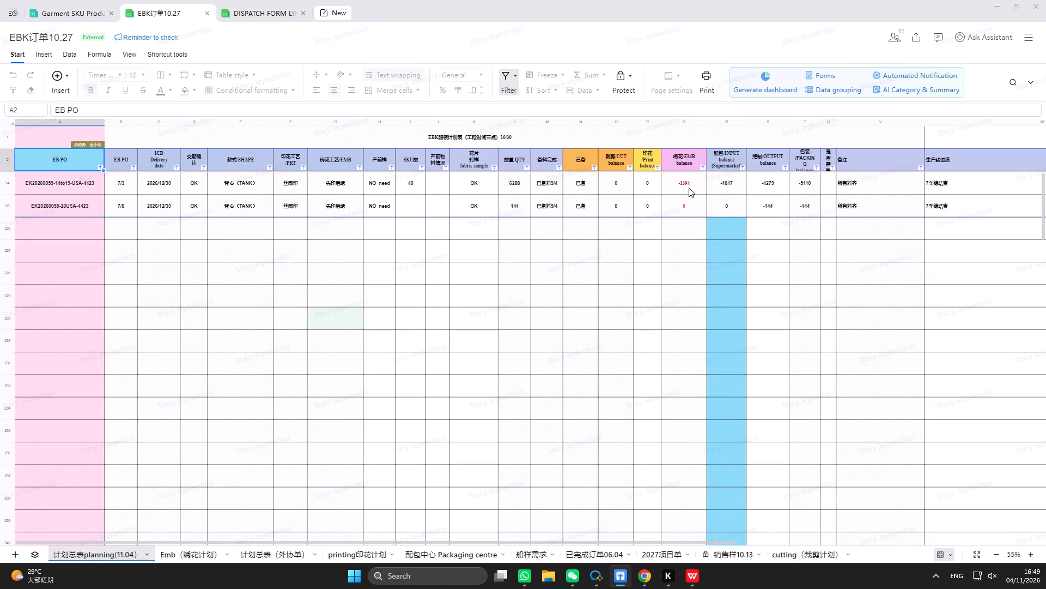
Insert one row below group 12's row in the 11.4 dispatch form.
left_click(273, 7)
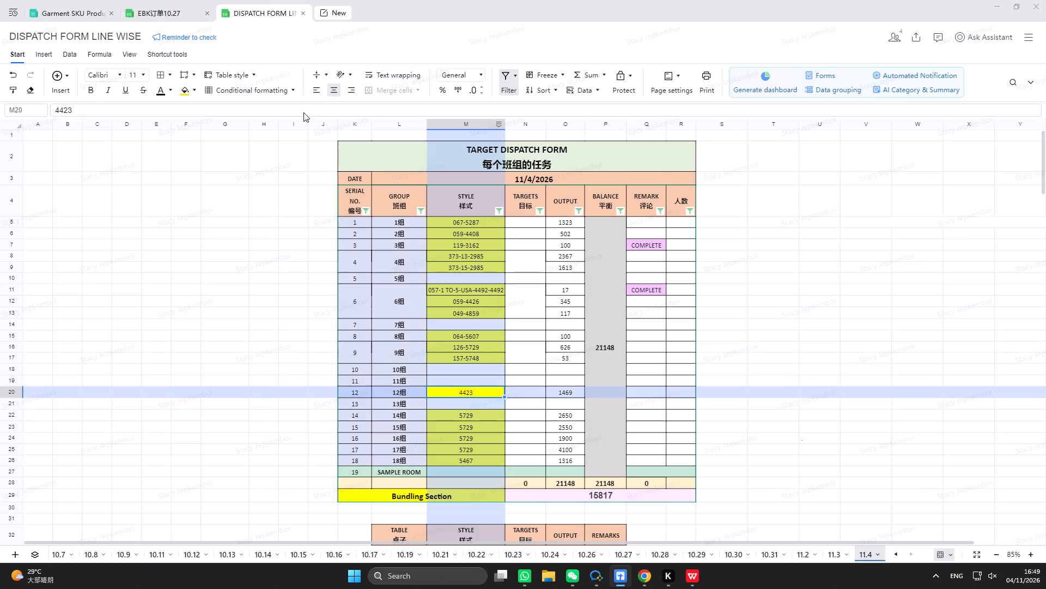
right_click(13, 390)
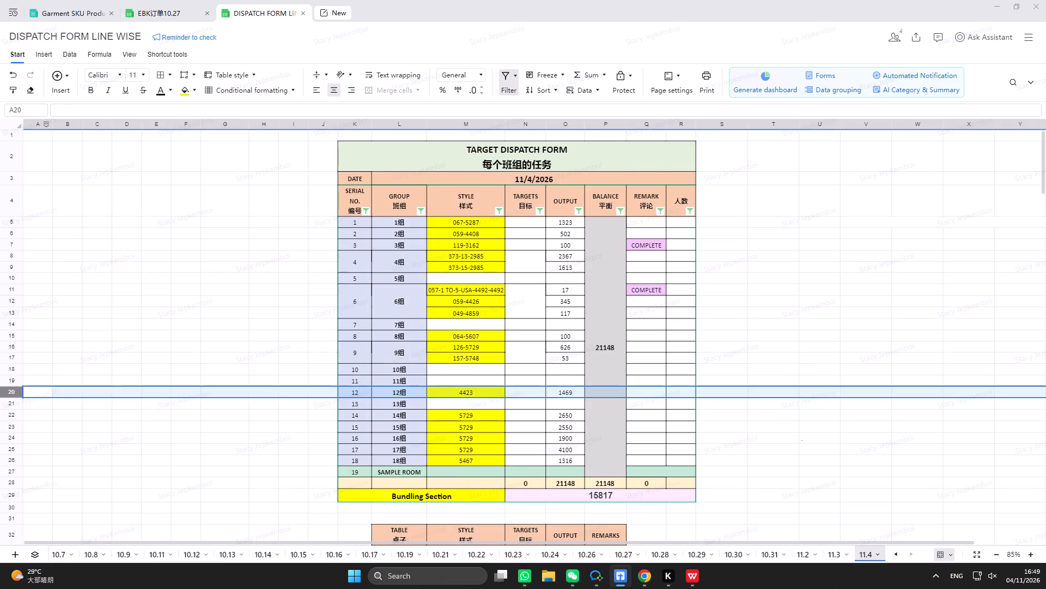
left_click(56, 171)
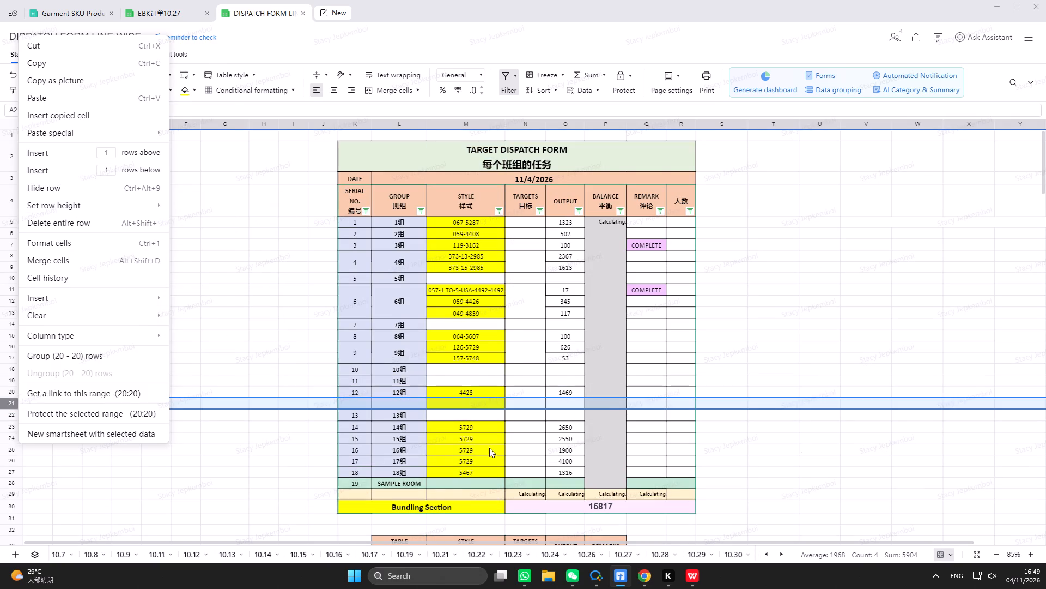
left_click(466, 399)
Copy 059-14to19-USA-4423 from the order plan and insert it before group 12's dispatch style 4423, separated by a hyphen.
left_click(173, 11)
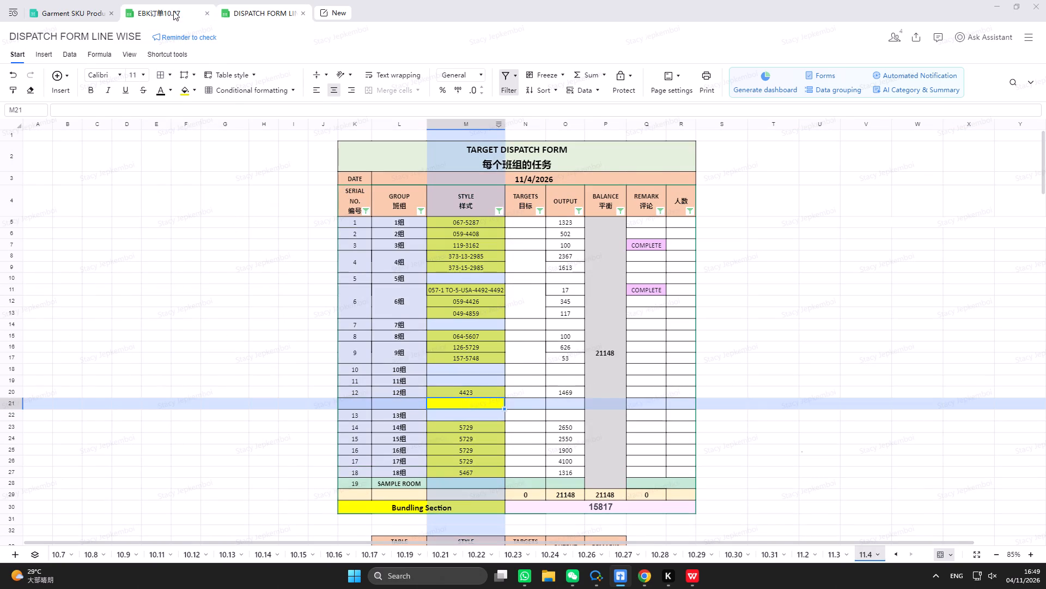
left_click(60, 182)
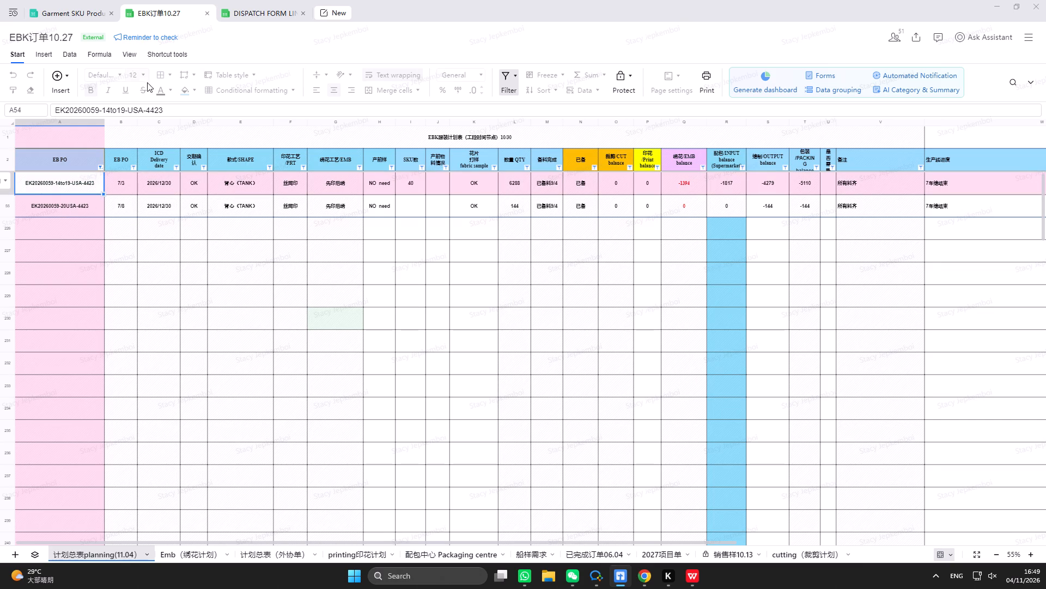
left_click_drag(88, 110, 163, 112)
right_click(162, 110)
left_click(186, 125)
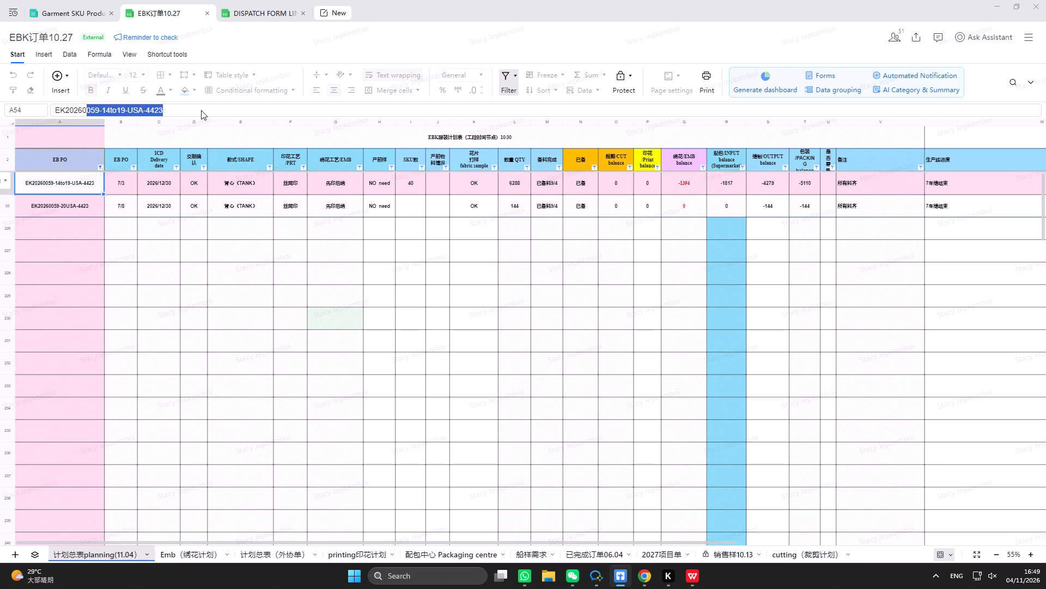
left_click(258, 3)
left_click(261, 8)
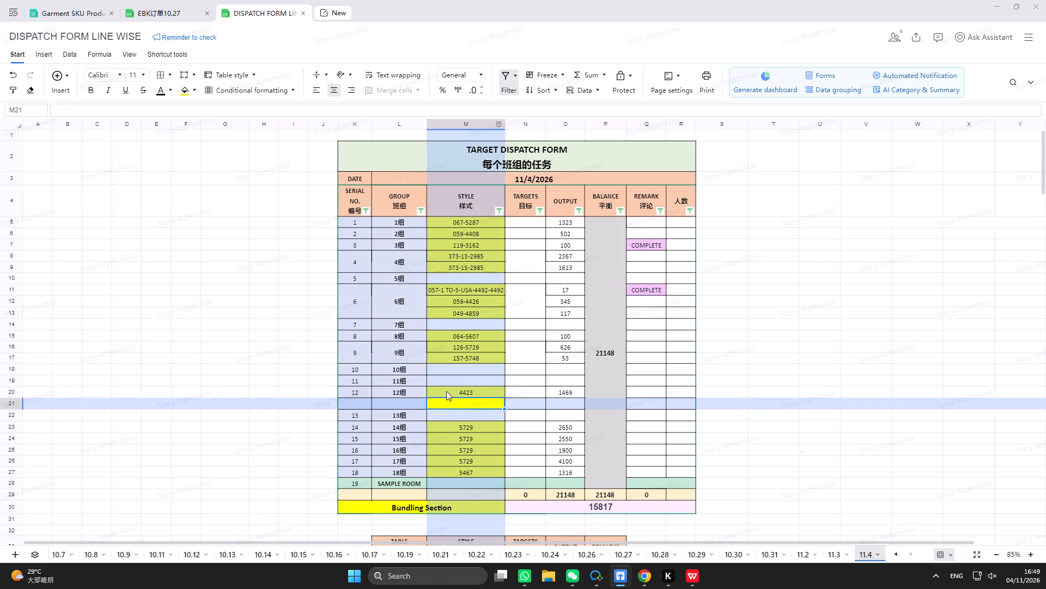
left_click(446, 391)
left_click(51, 115)
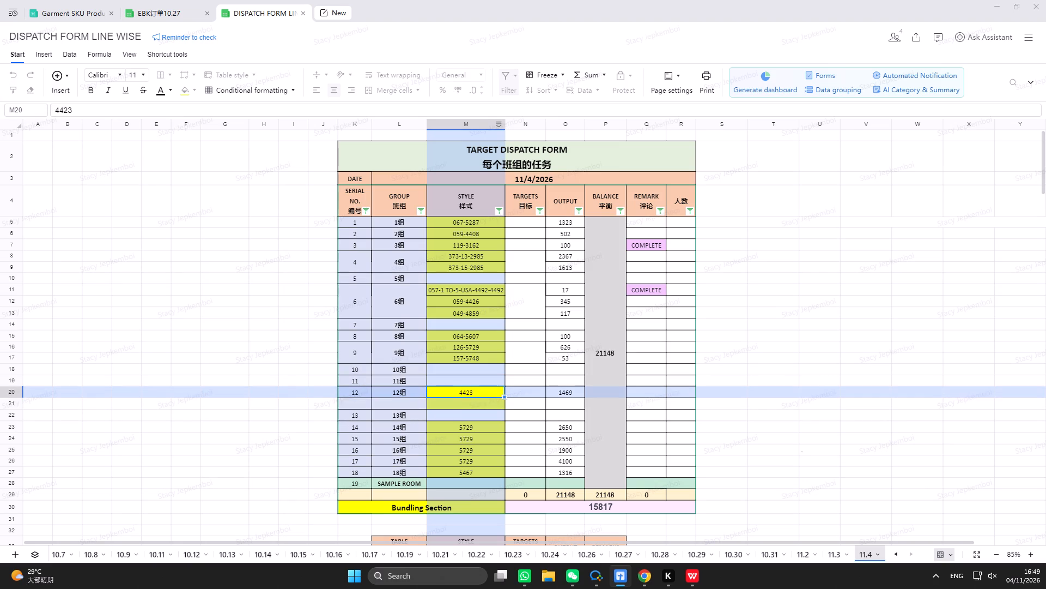
key("ctrl+v")
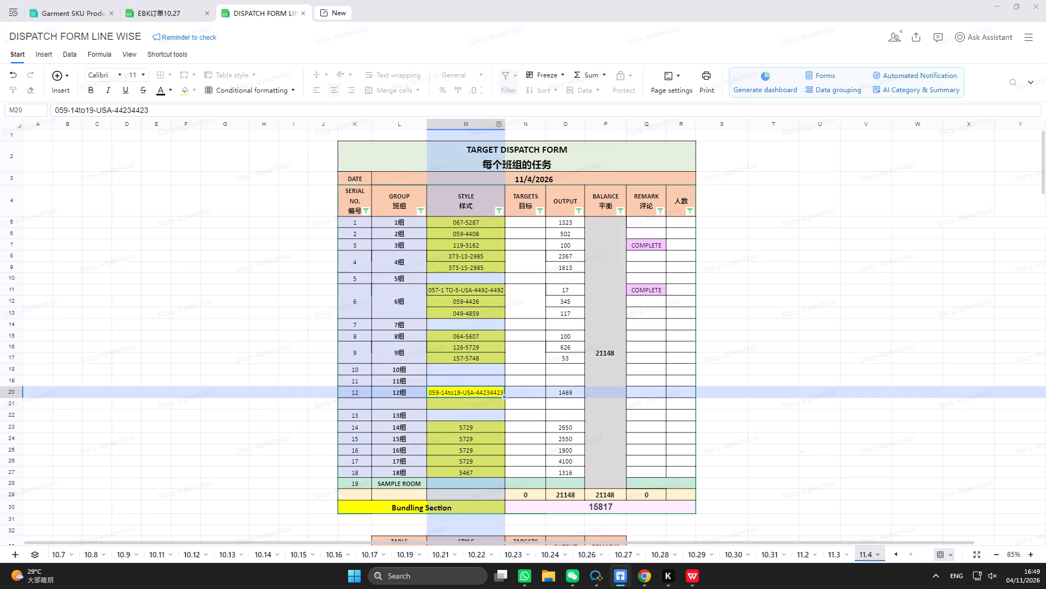
key("minus")
key("Return")
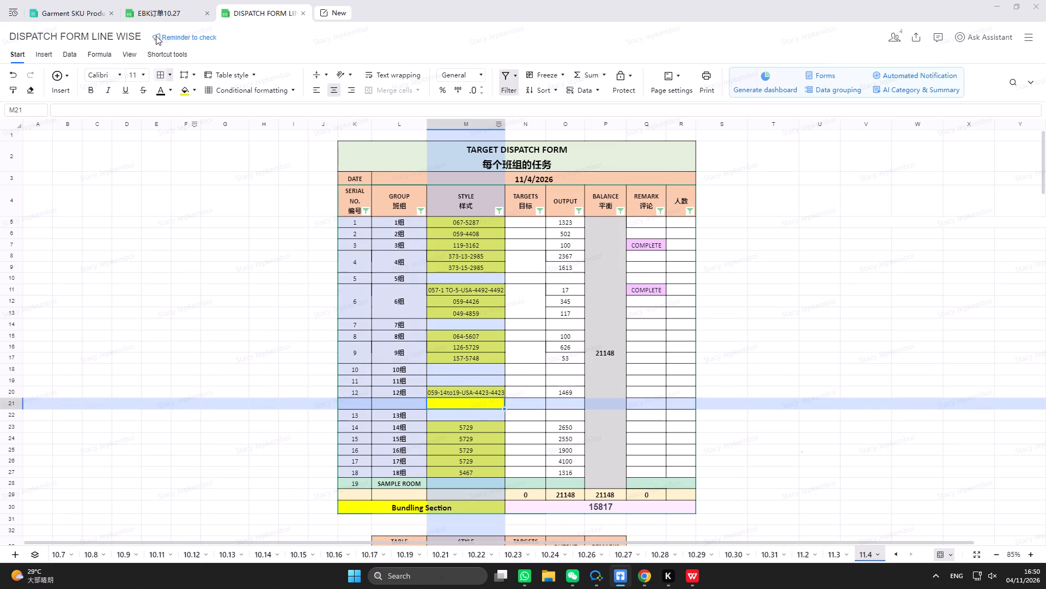
Copy 059-20USA-4423 from the order plan's second matching EB PO into the style cell of the new row under group 12.
left_click(153, 15)
left_click(69, 208)
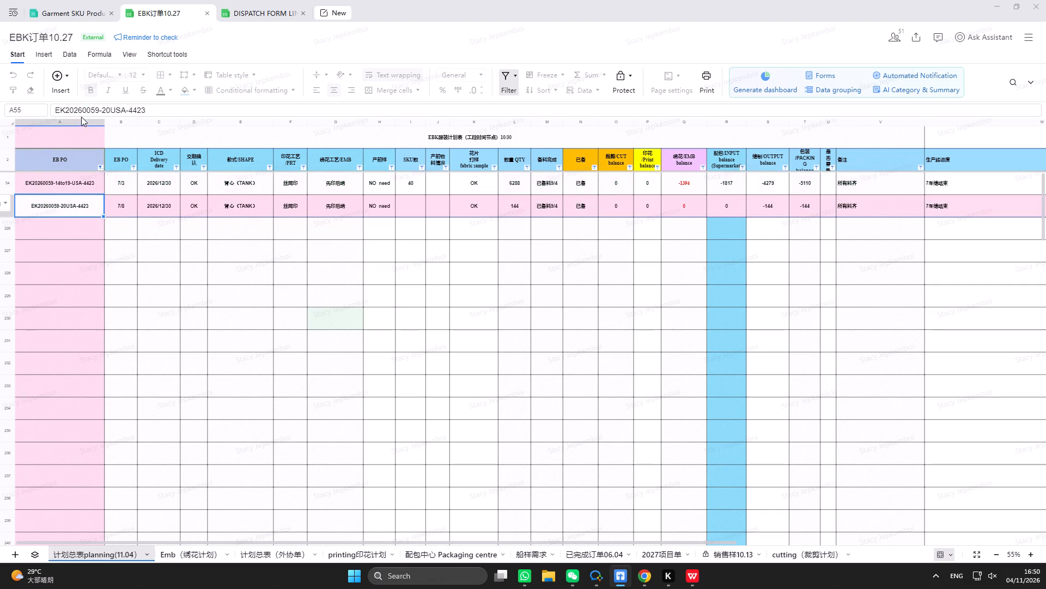
left_click_drag(85, 109, 162, 112)
right_click(142, 111)
left_click_drag(167, 124, 175, 112)
left_click(254, 12)
left_click(86, 107)
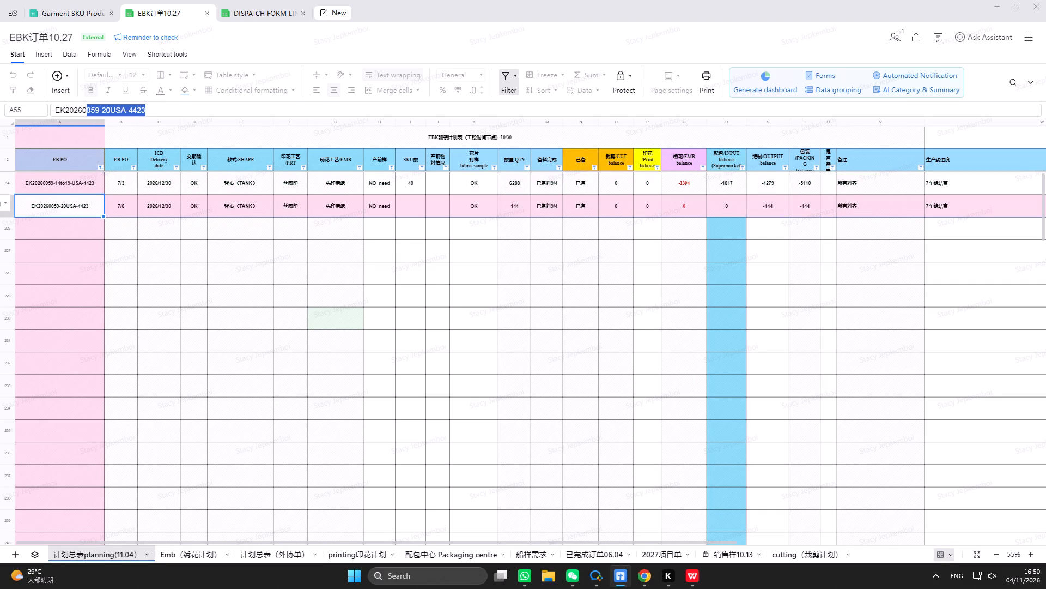
left_click_drag(84, 110, 105, 111)
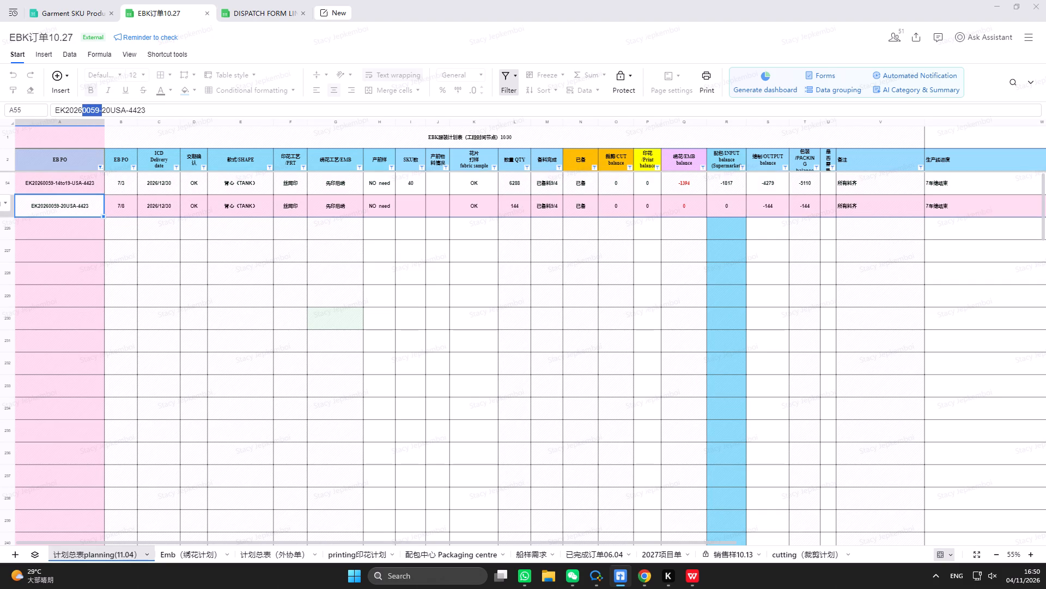
left_click_drag(88, 110, 148, 113)
left_click(141, 112)
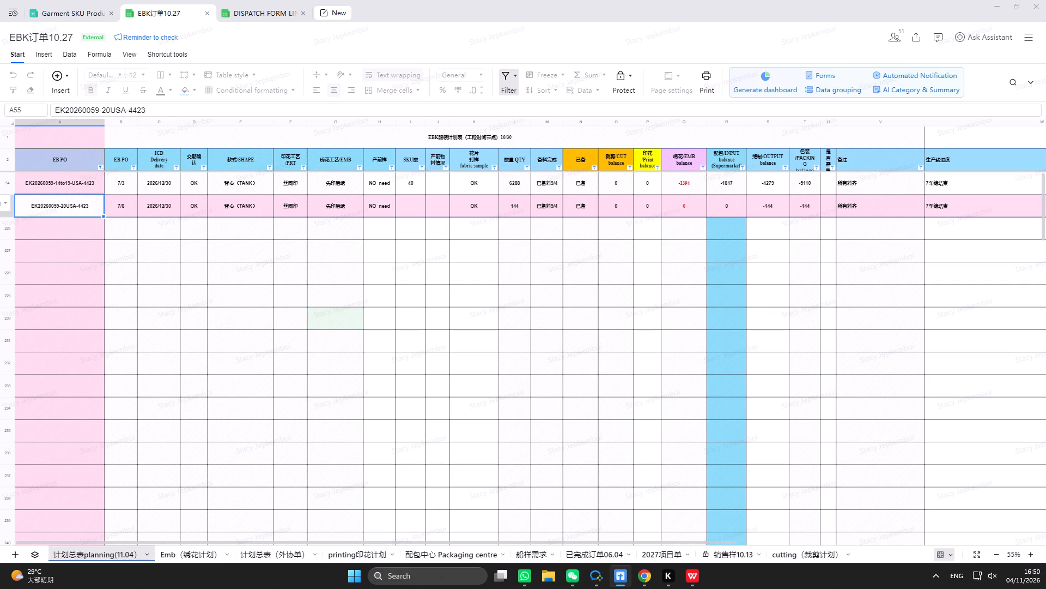
left_click_drag(86, 111, 138, 115)
left_click(90, 110)
left_click_drag(88, 110, 152, 110)
right_click(143, 110)
left_click(165, 123)
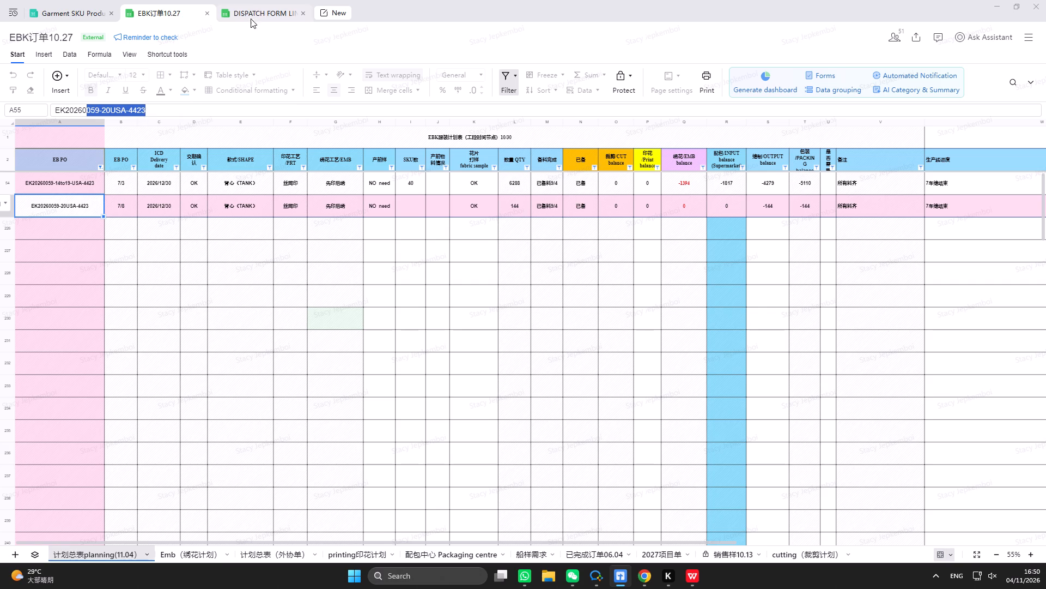
left_click(255, 12)
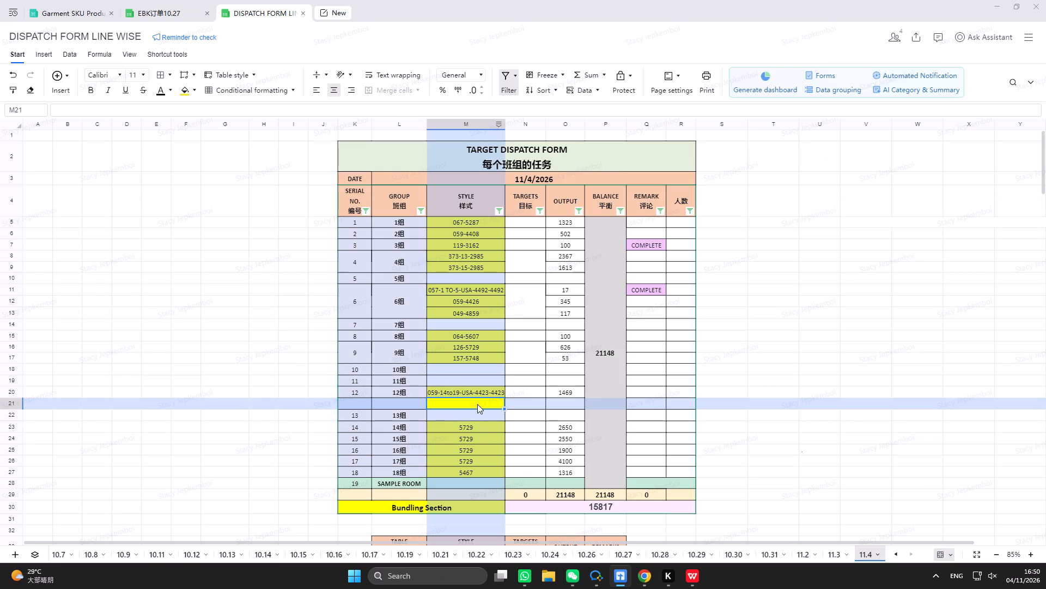
double_click(474, 400)
key("ctrl+v")
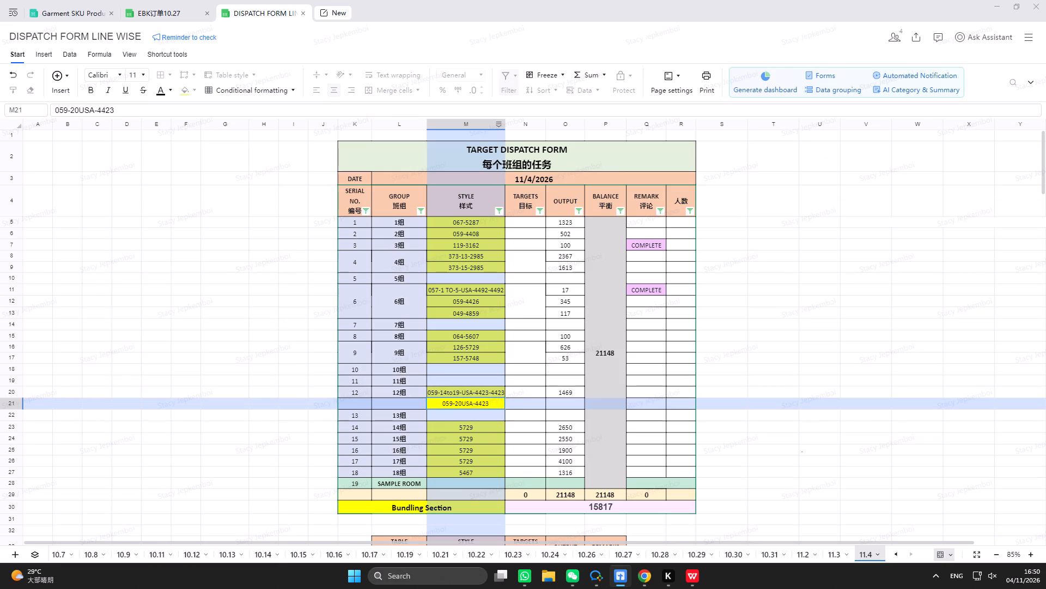
Remove the duplicated -4423 from group 12's first style so it reads 059-14to19-USA-4423.
left_click(486, 389)
double_click(494, 392)
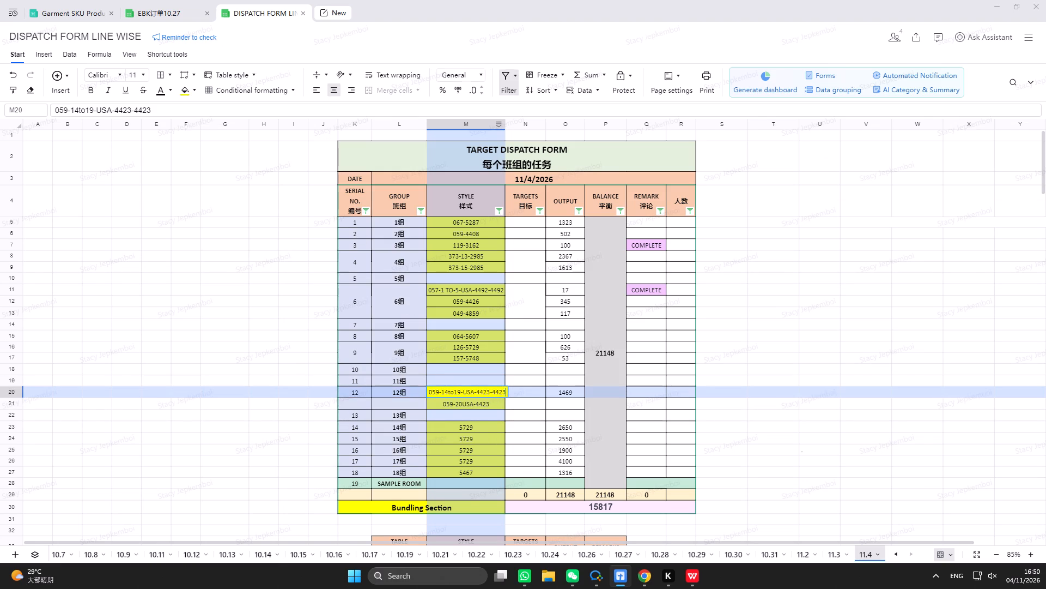
left_click_drag(490, 392, 513, 393)
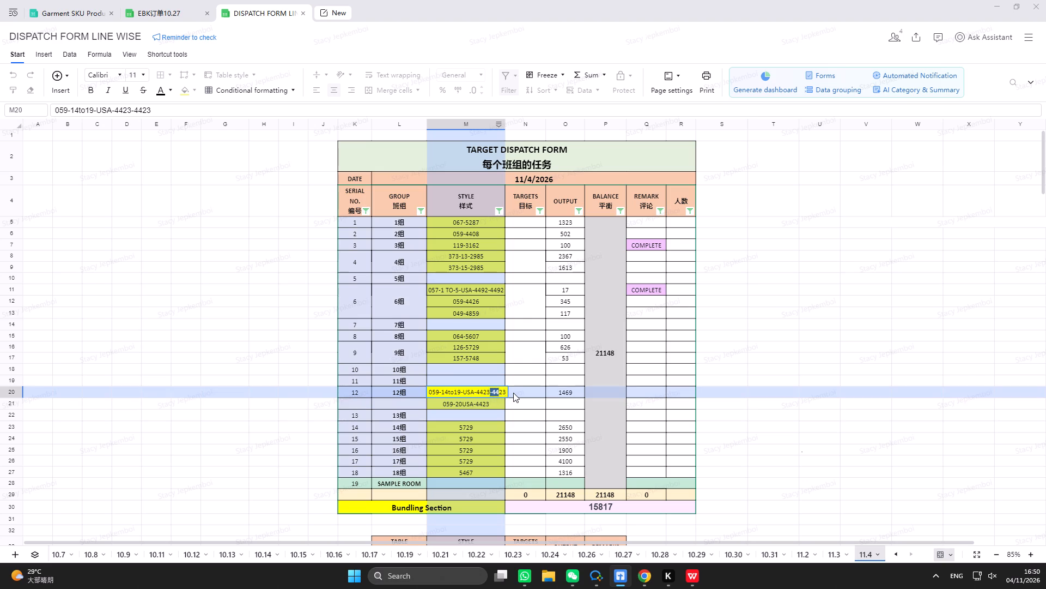
key("BackSpace")
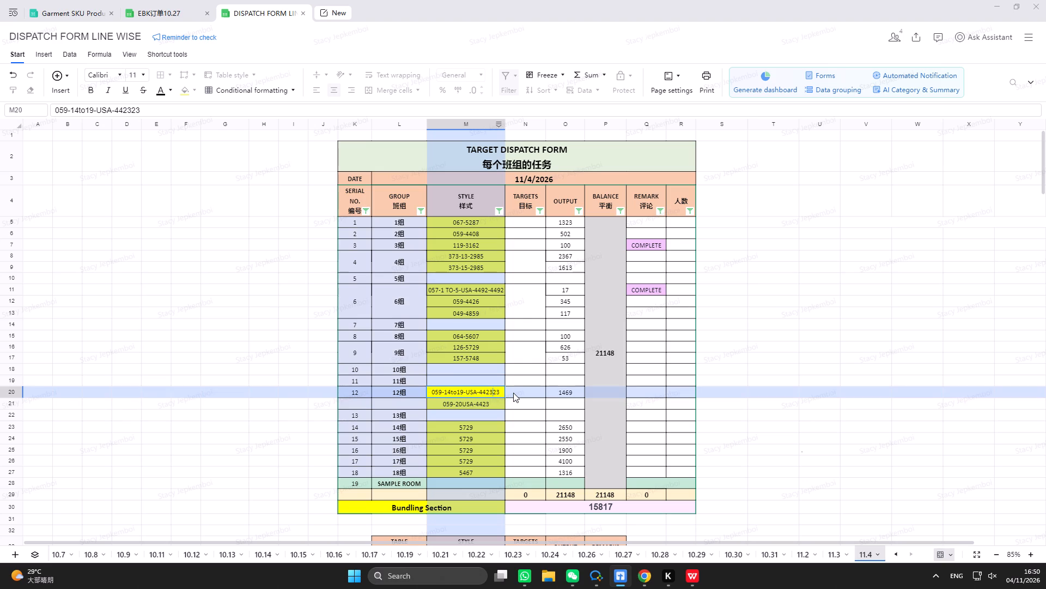
key("Right")
key("BackSpace")
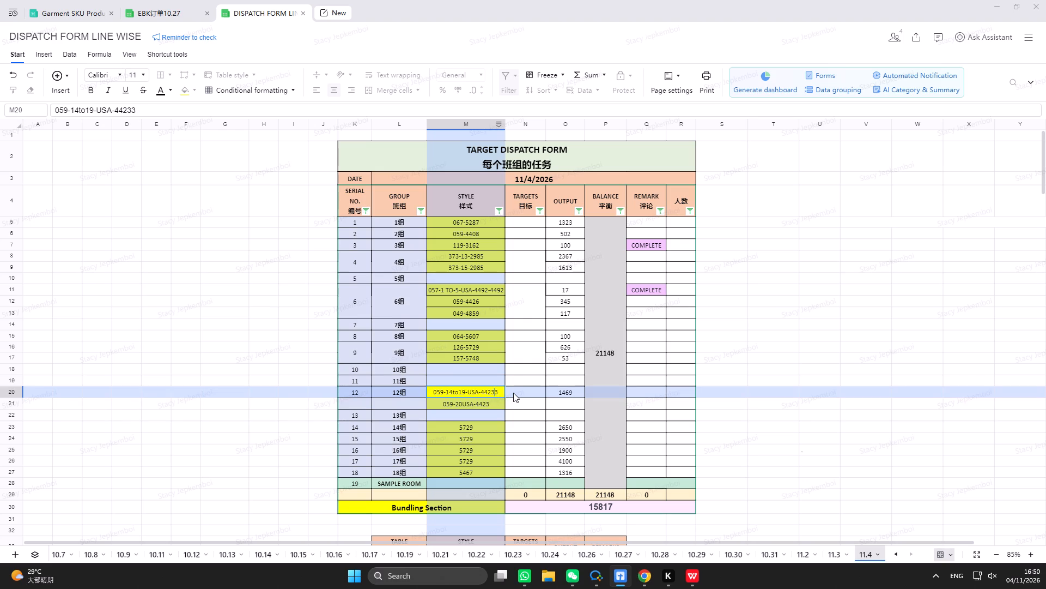
key("Right")
key("BackSpace")
Move the final 144 from the 059-14to19-USA-4423 row's output formula into the 059-20USA-4423 row's output.
left_click(585, 390)
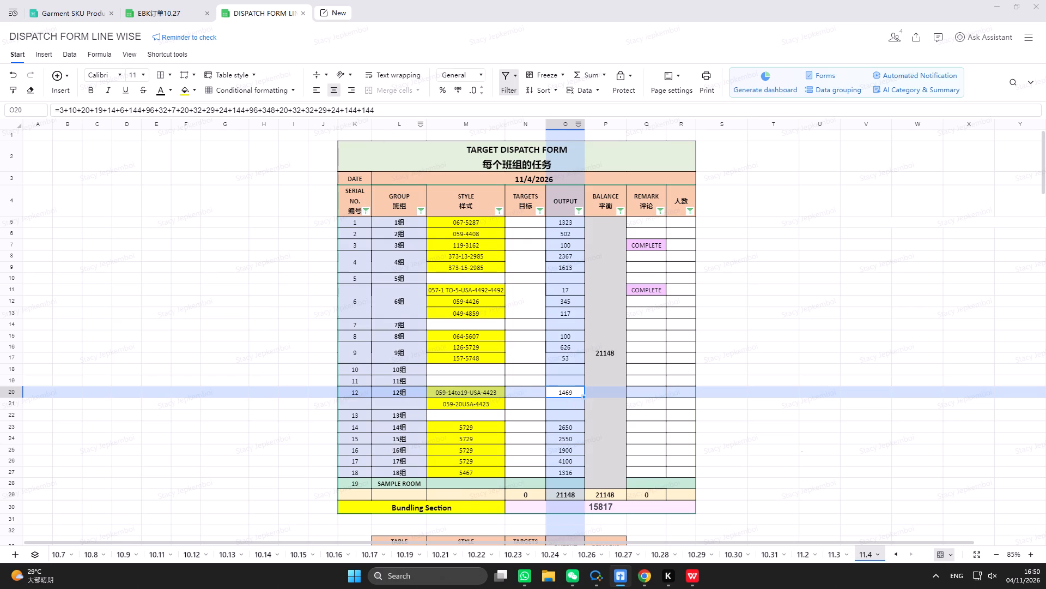
left_click(390, 111)
key("BackSpace")
key("BackSpace")
key("BackSpace")
key("BackSpace")
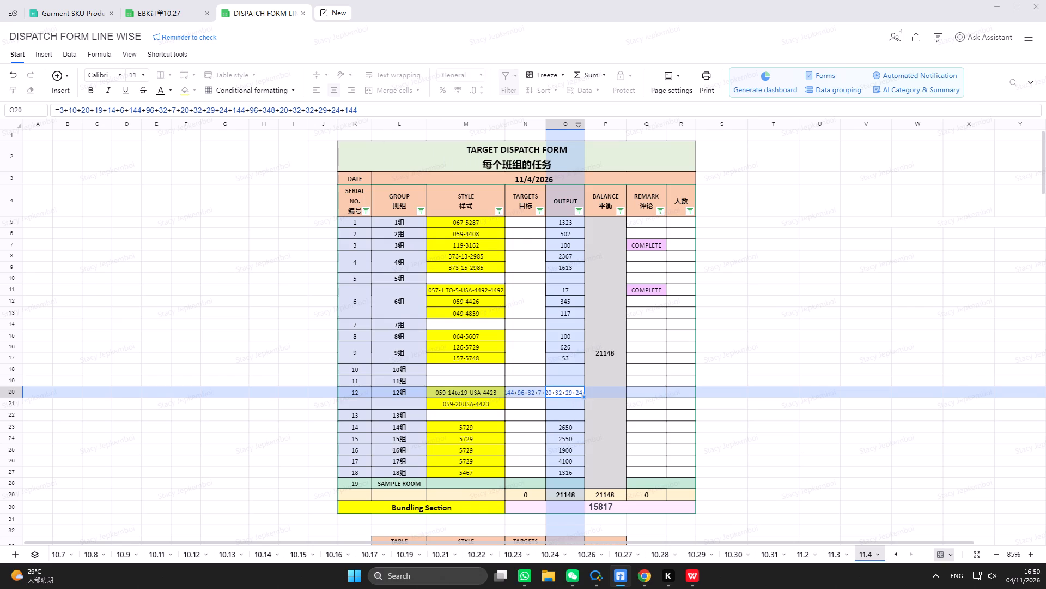
key("Return")
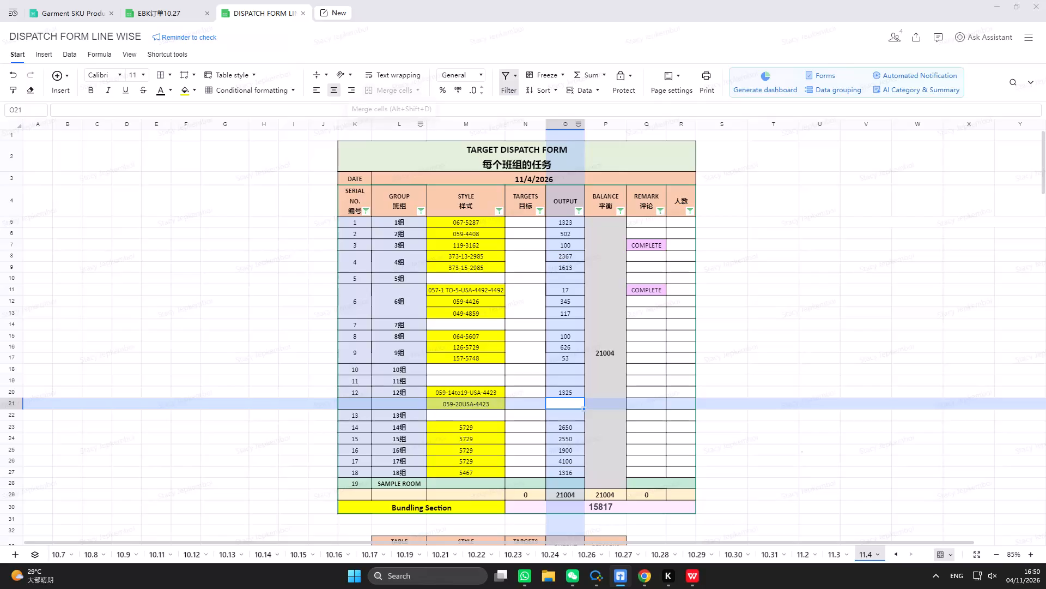
left_click(376, 109)
type("144")
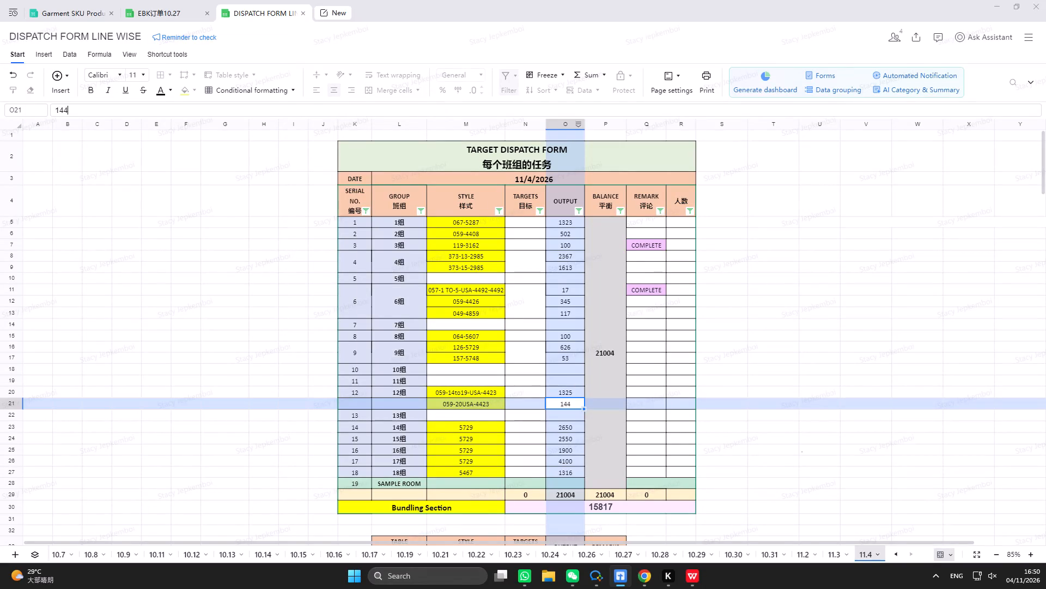
Set the remark of the 059-20USA-4423 row to COMPLETE.
left_click(660, 401)
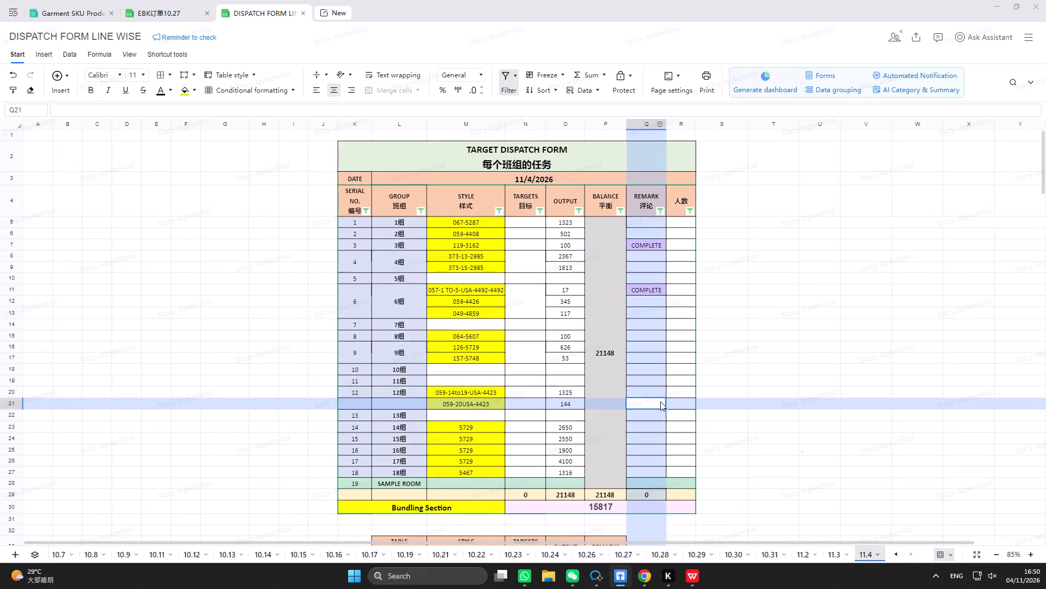
key("c")
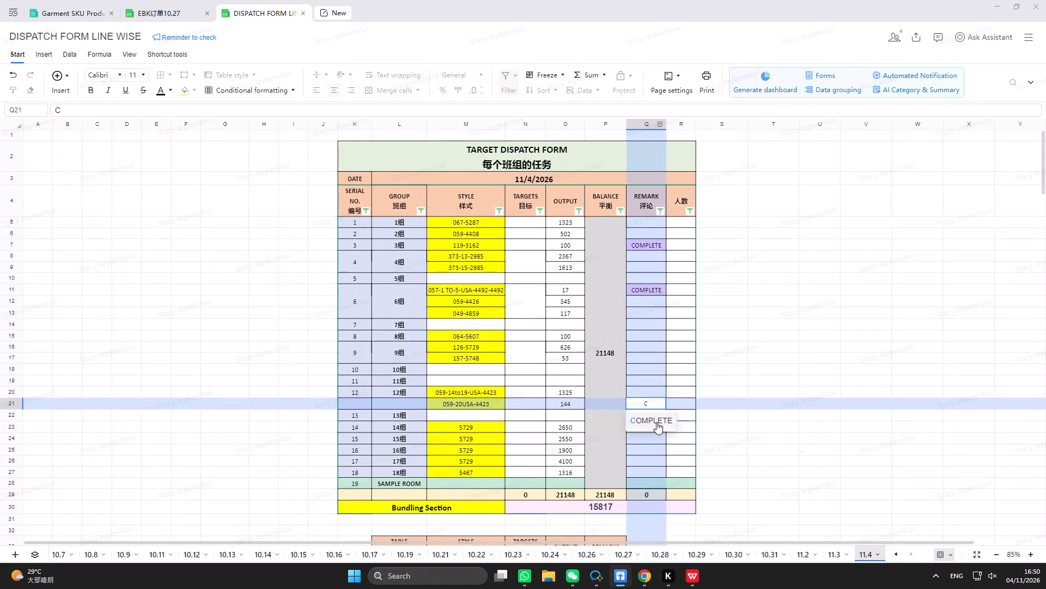
left_click(656, 422)
left_click(677, 408)
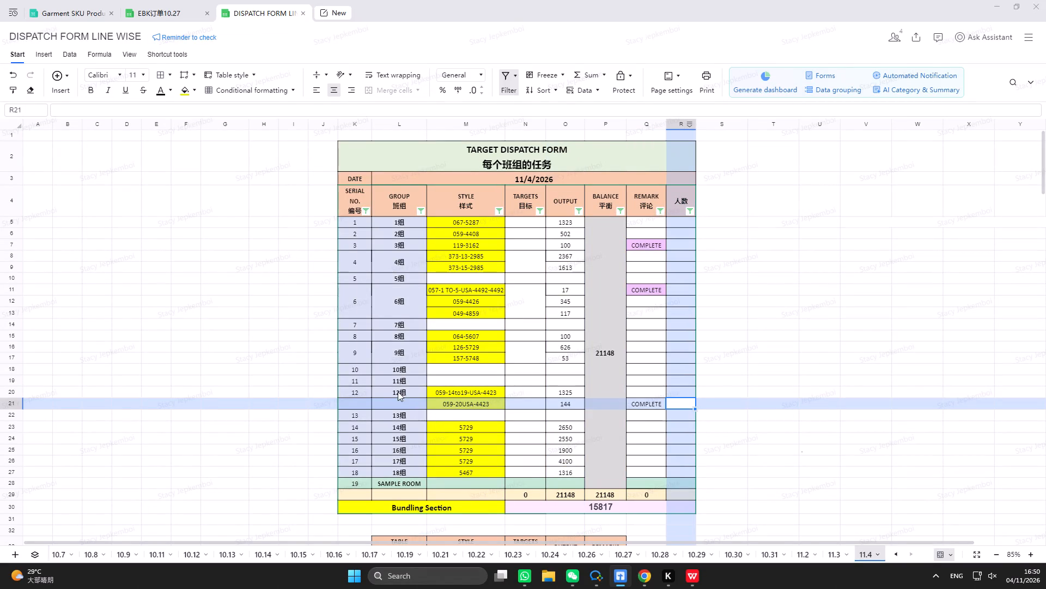
Merge the serial number, group and targets cells of group 12 across its two style rows.
left_click_drag(398, 392, 392, 392)
left_click_drag(361, 391, 360, 401)
left_click(394, 90)
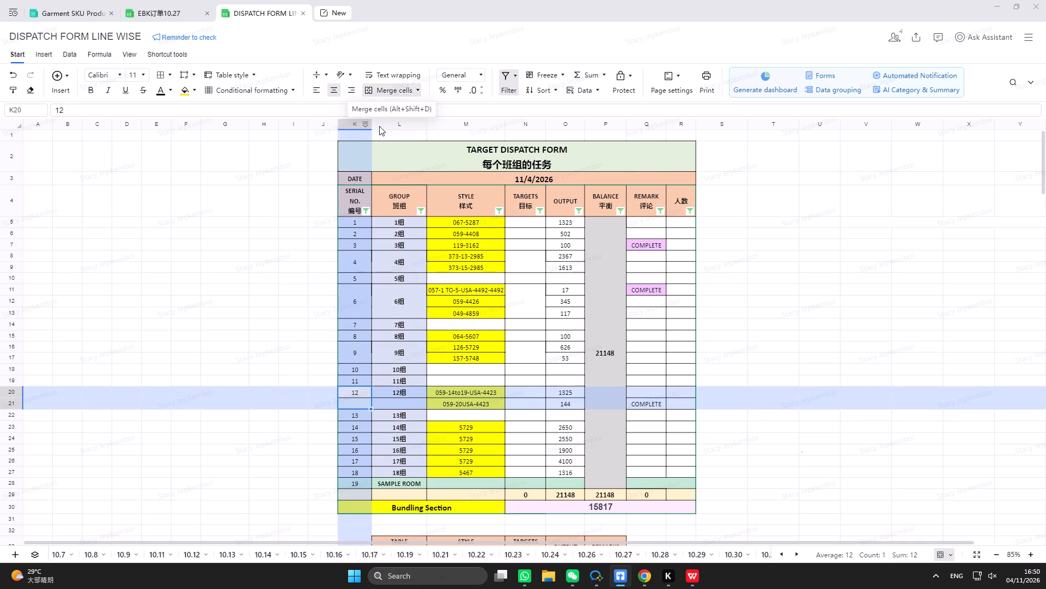
left_click_drag(409, 387, 409, 401)
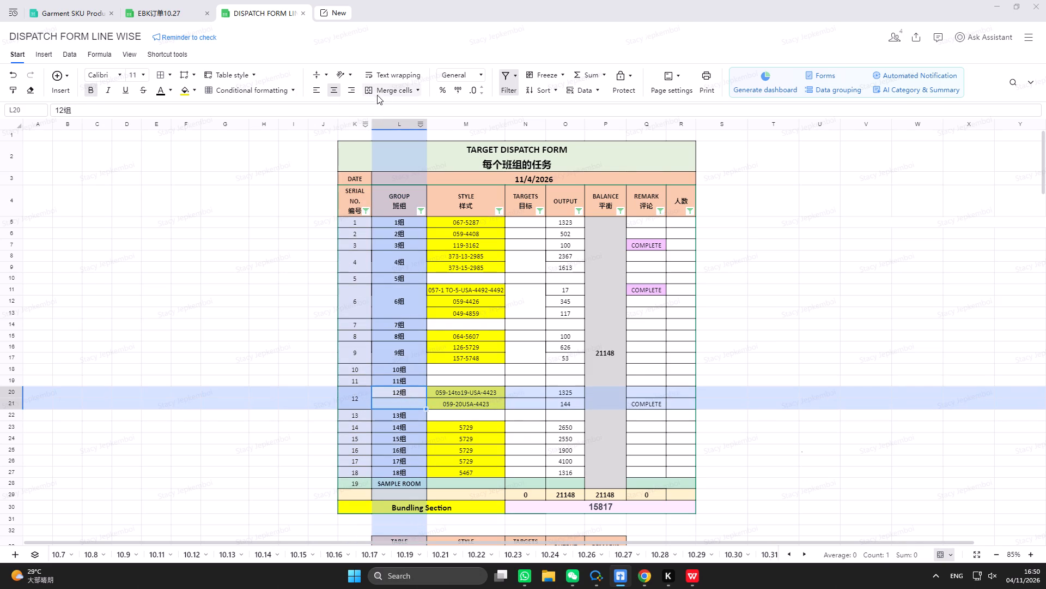
left_click(378, 93)
left_click_drag(538, 389, 536, 399)
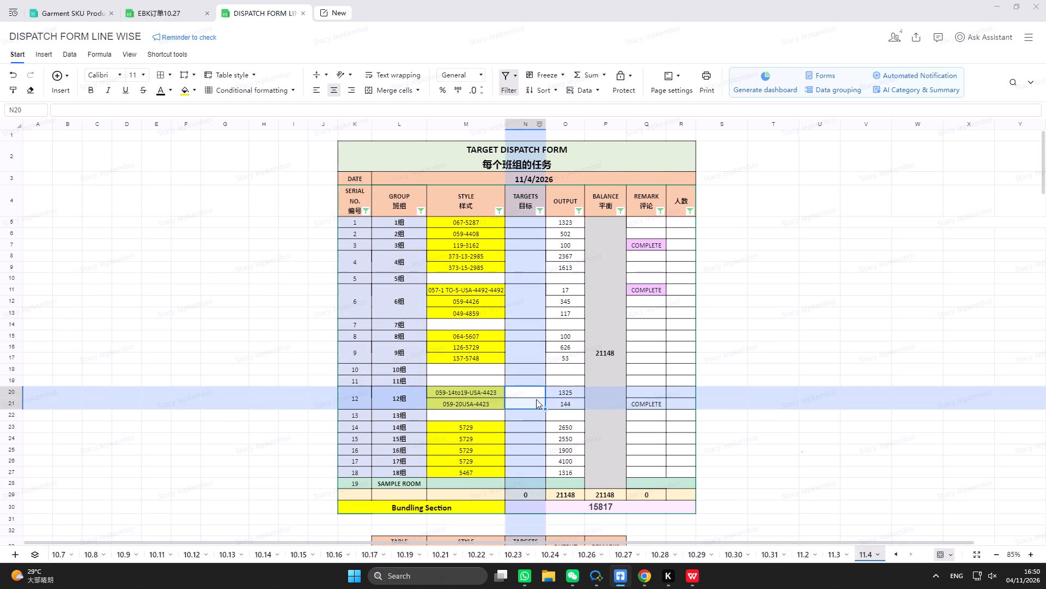
left_click_drag(536, 399, 536, 399)
left_click(380, 88)
Filter the EBK订单10.27 plan's EB PO column for 5729 and prefix group 14's style in the dispatch form with 126-.
scroll(488, 293, "down", 1)
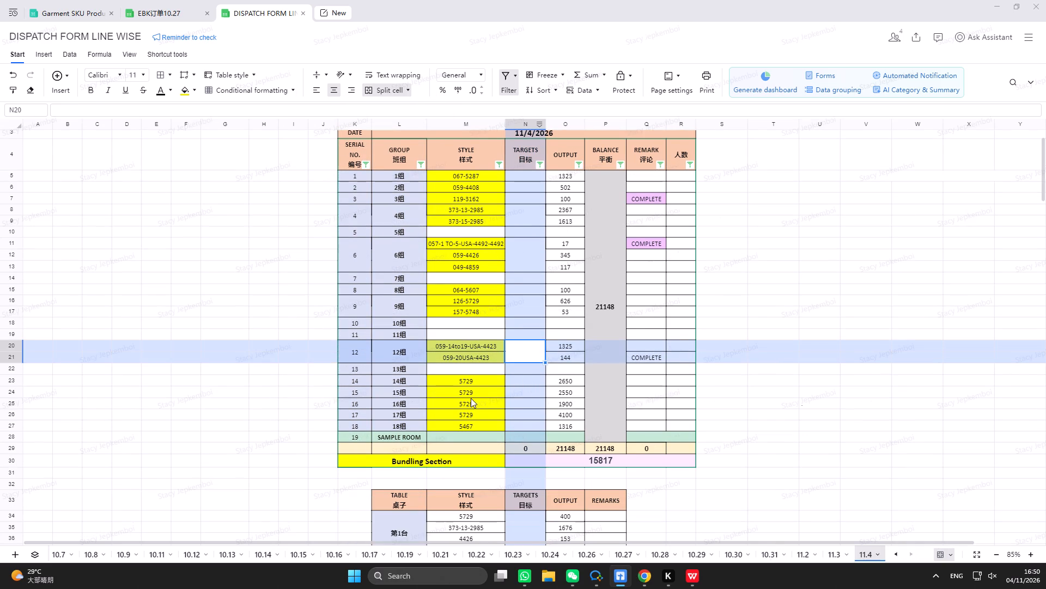
left_click(483, 383)
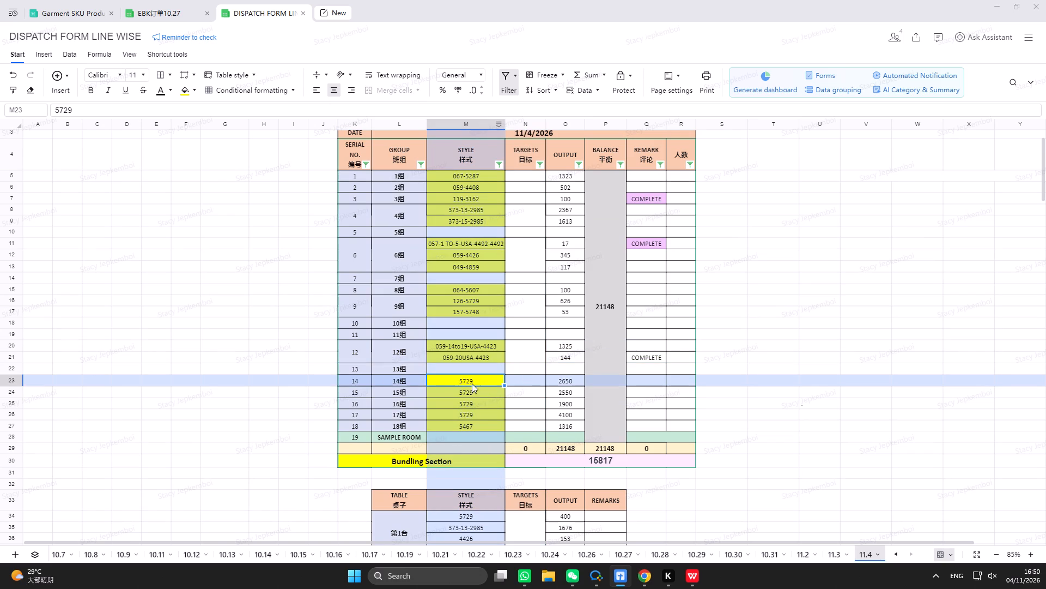
double_click(453, 382)
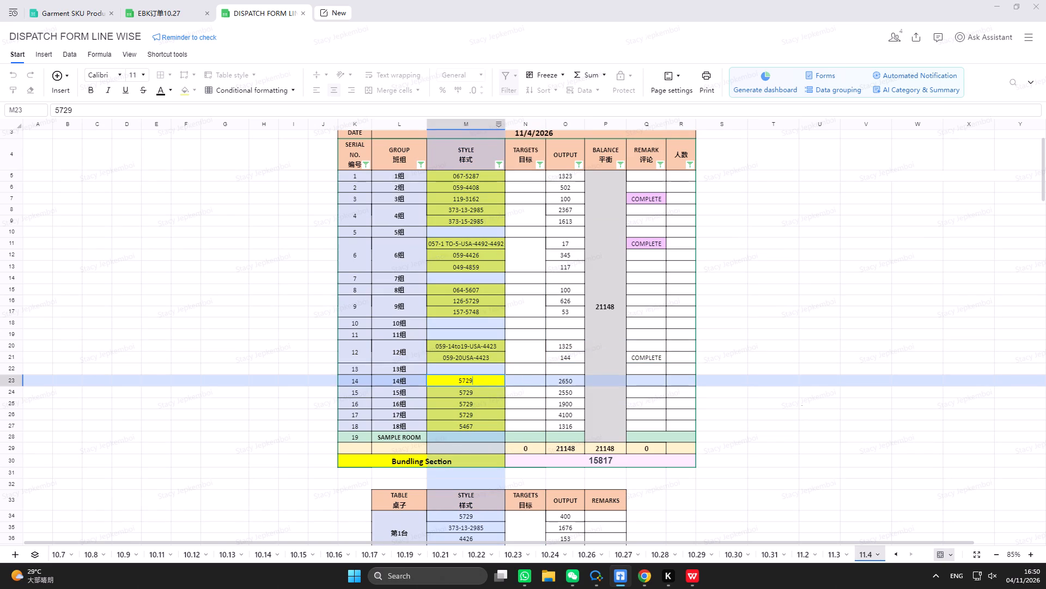
left_click(453, 382)
left_click(184, 14)
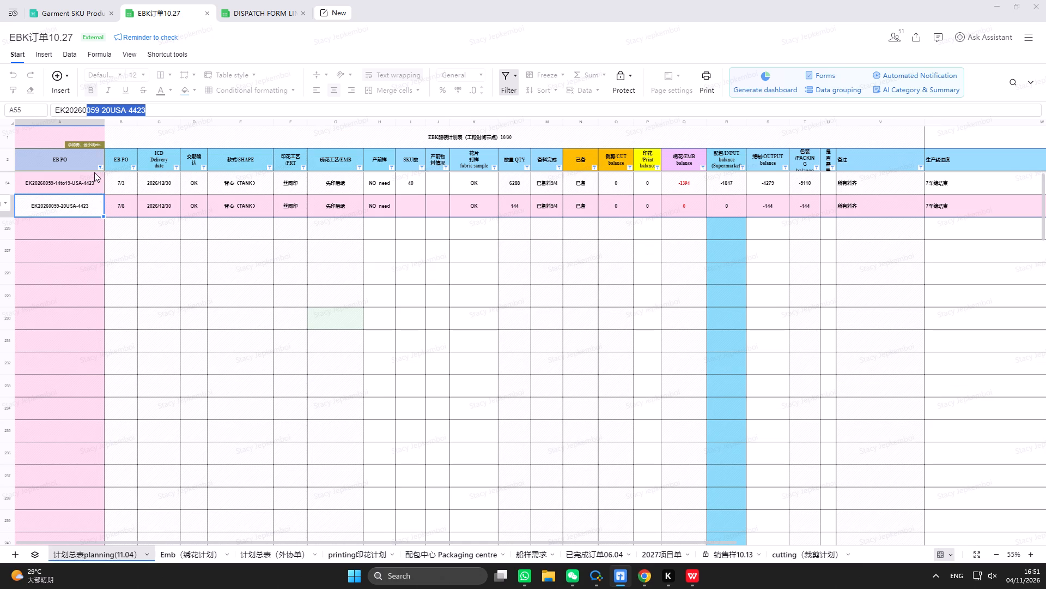
left_click(101, 167)
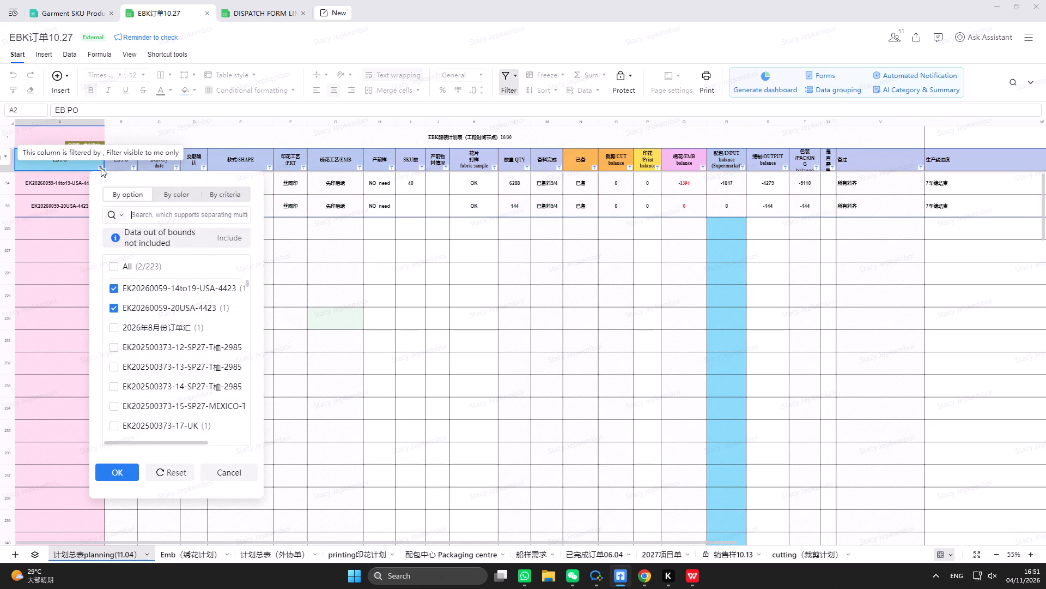
type("5729")
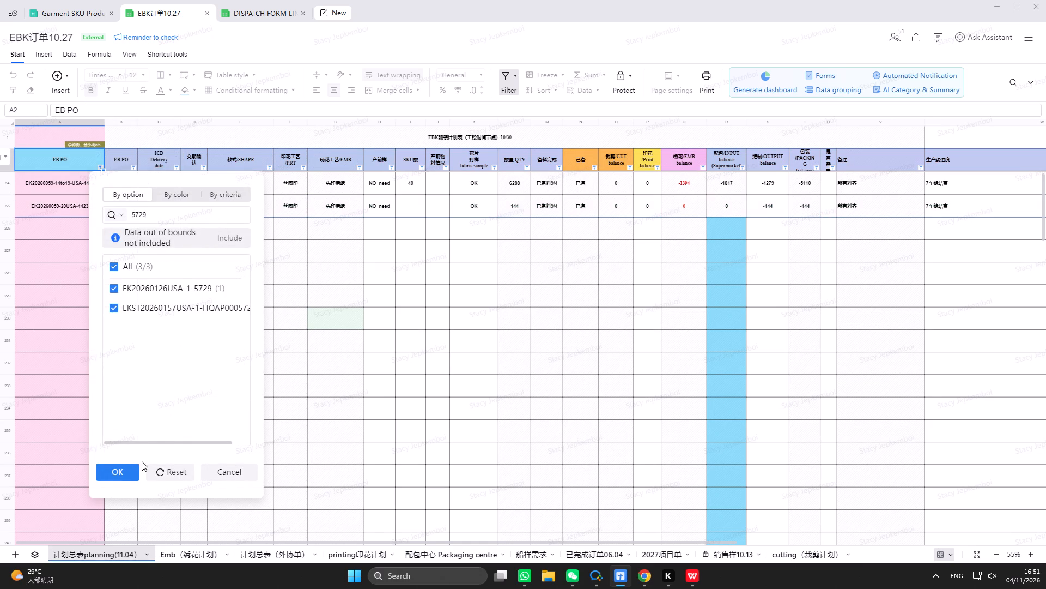
left_click(128, 473)
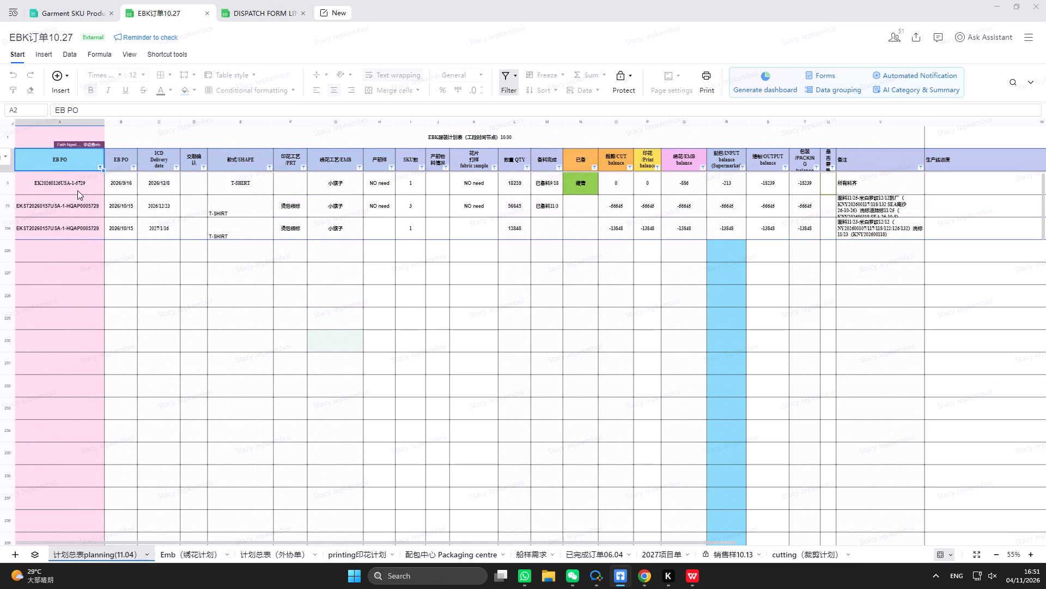
left_click(251, 12)
type("126-")
key("Return")
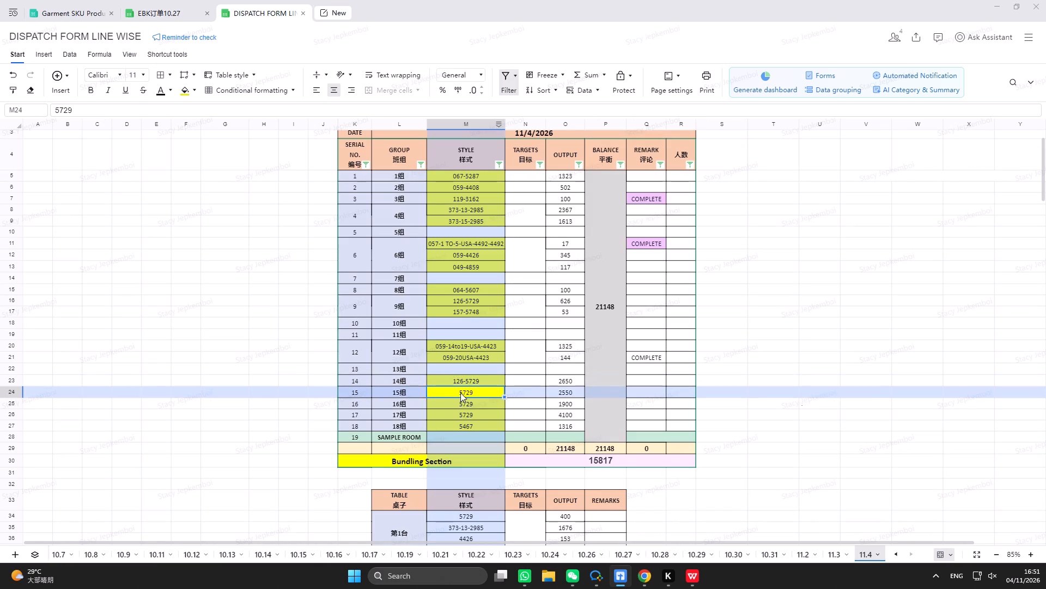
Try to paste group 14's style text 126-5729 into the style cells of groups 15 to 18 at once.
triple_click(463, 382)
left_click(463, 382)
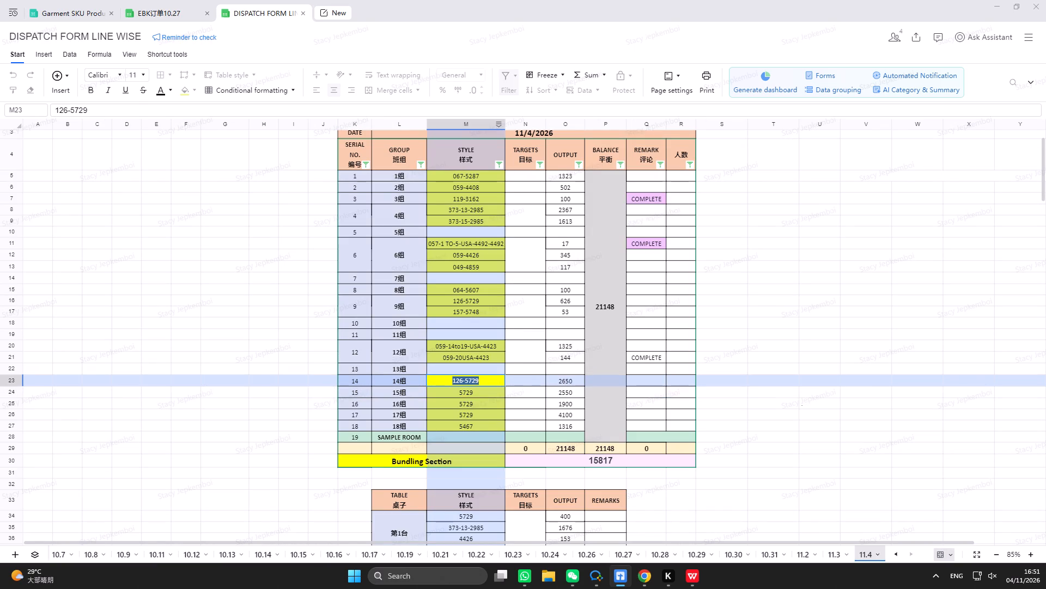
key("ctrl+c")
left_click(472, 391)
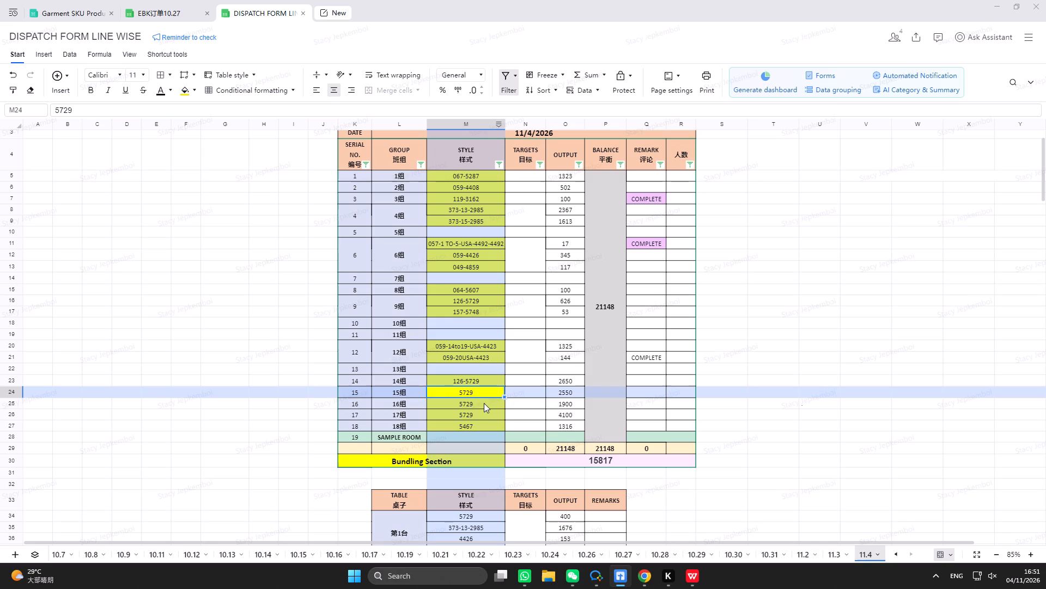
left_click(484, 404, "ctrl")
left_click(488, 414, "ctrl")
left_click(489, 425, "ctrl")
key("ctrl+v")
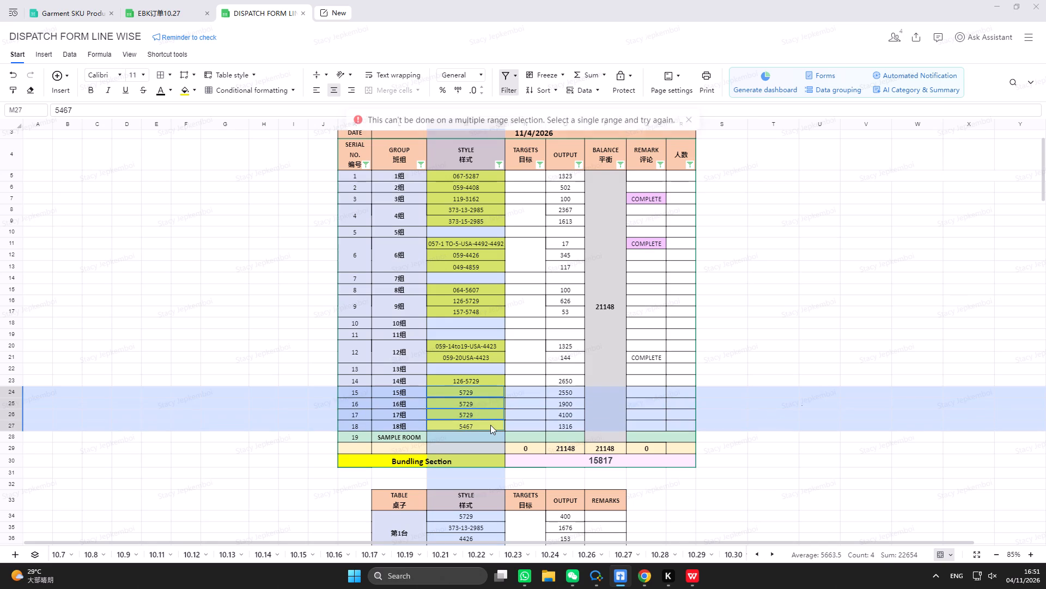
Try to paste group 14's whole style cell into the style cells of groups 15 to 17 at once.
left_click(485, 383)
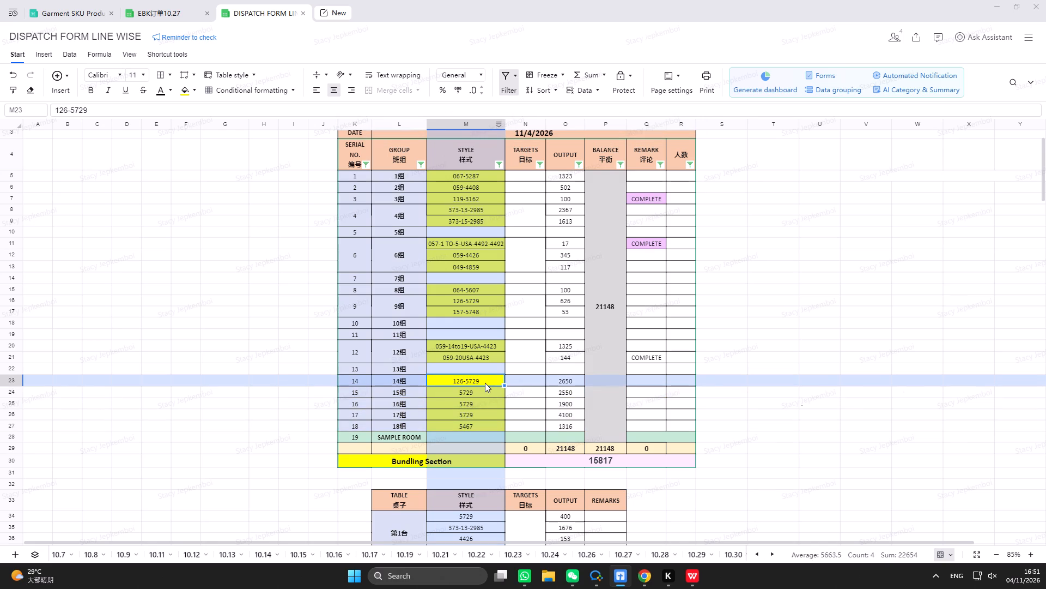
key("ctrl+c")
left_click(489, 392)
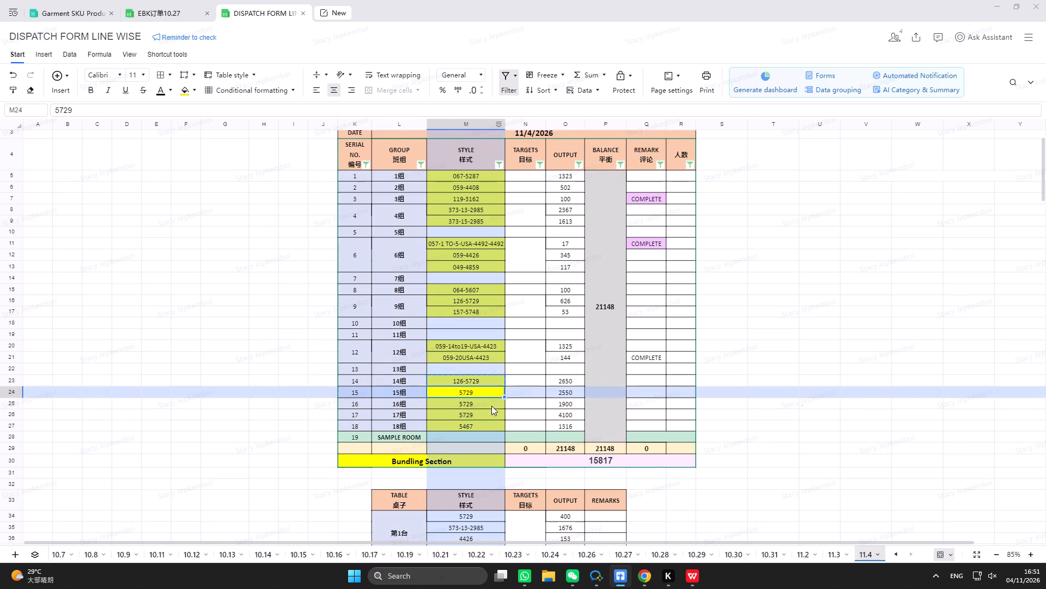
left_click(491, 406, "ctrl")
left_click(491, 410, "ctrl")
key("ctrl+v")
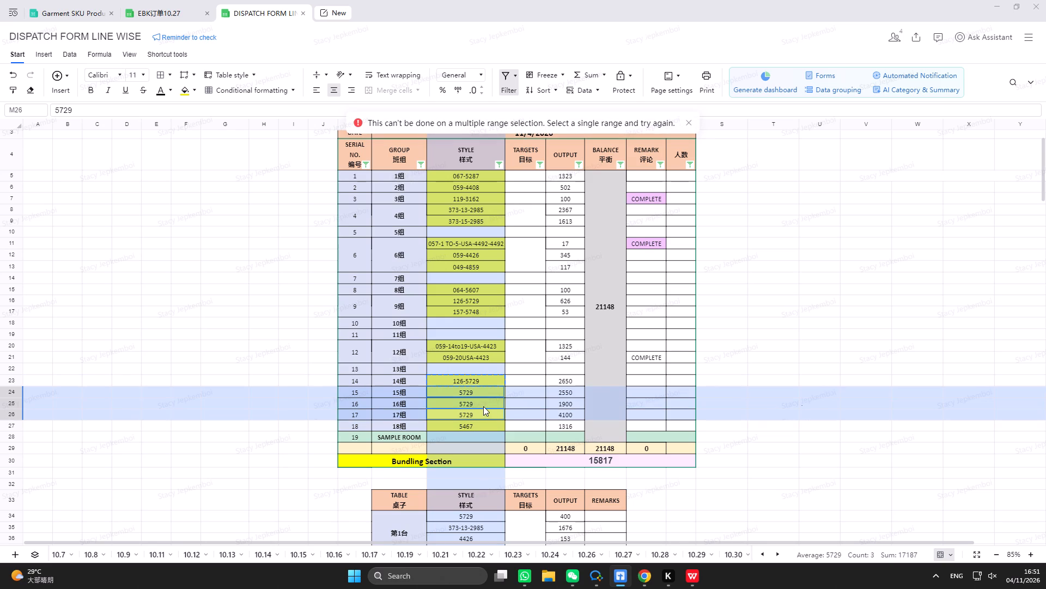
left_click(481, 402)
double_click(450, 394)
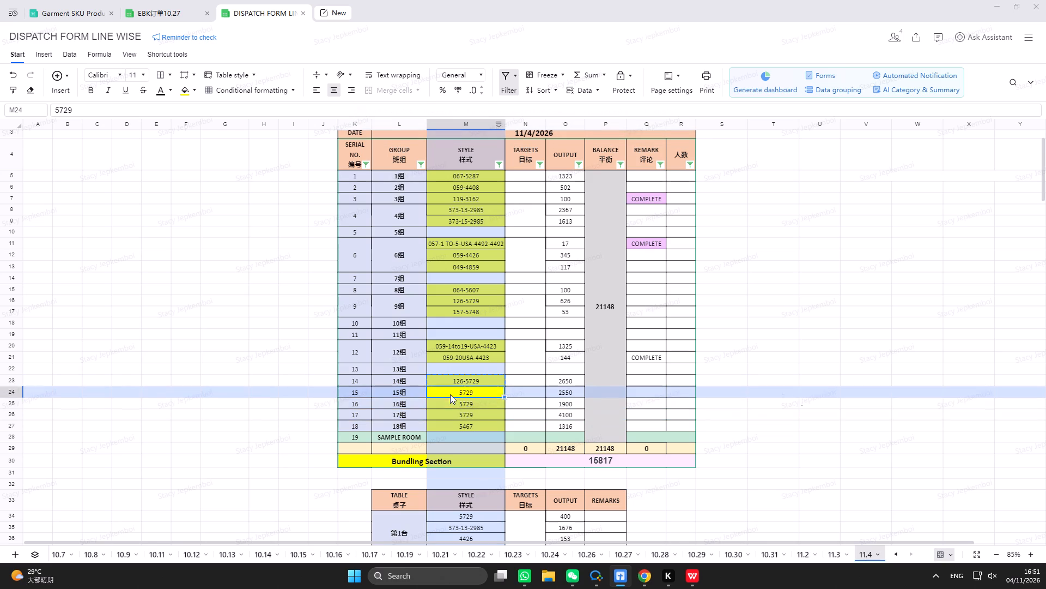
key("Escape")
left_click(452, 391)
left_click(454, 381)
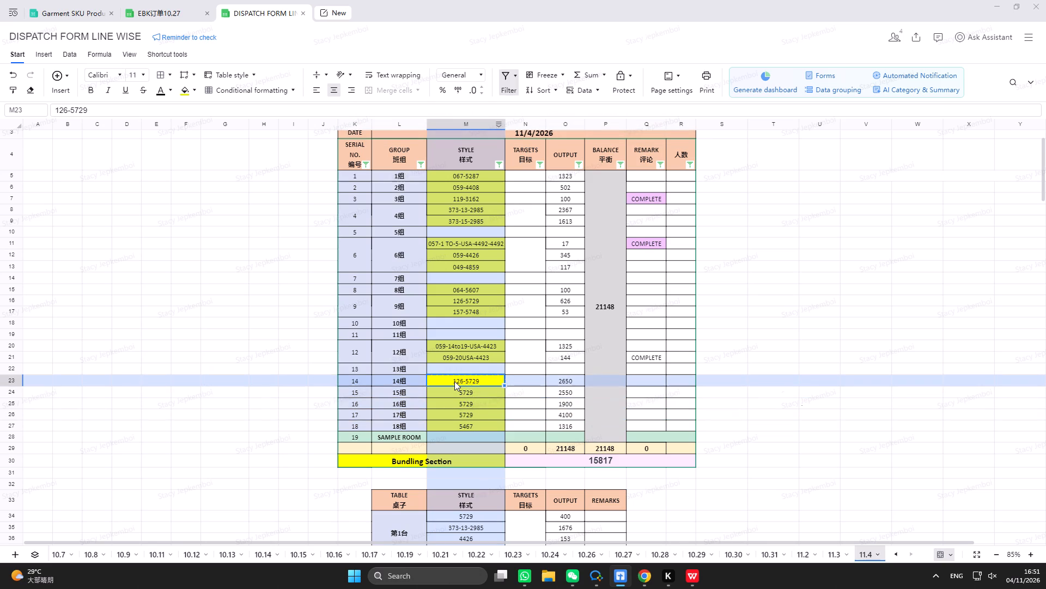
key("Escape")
Prefix the styles of groups 15, 16 and 17 with 126- so each reads 126-5729.
triple_click(455, 397)
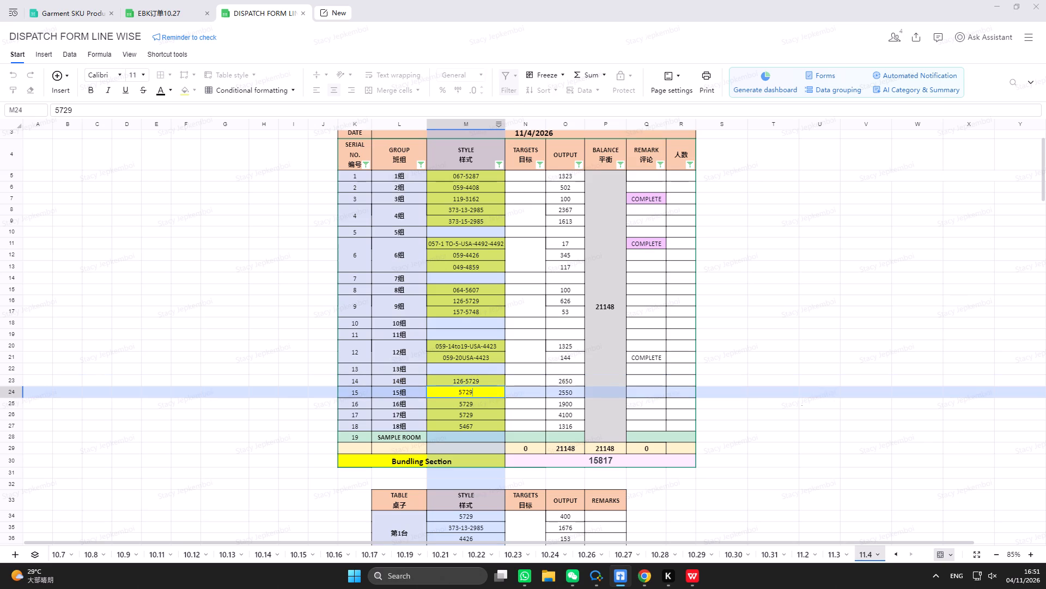
left_click(455, 387)
type("126-")
key("Return")
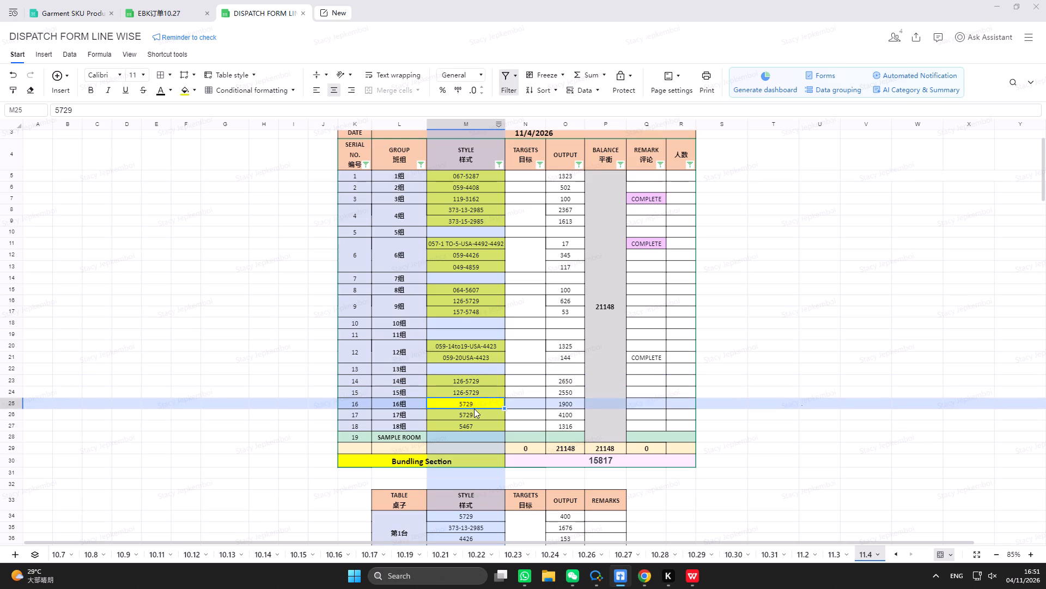
triple_click(456, 402)
left_click(456, 402)
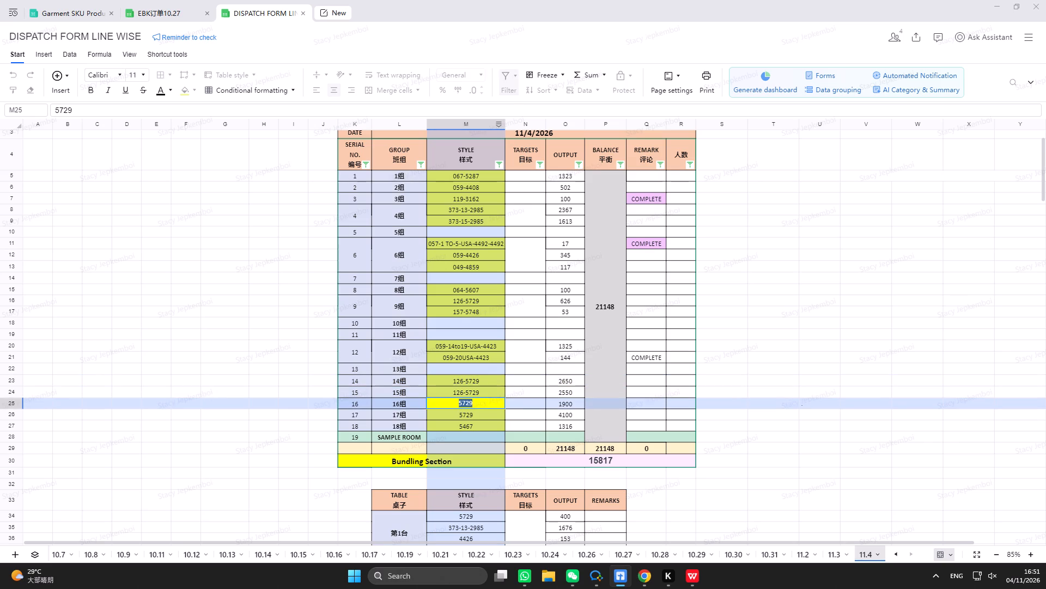
type("126-")
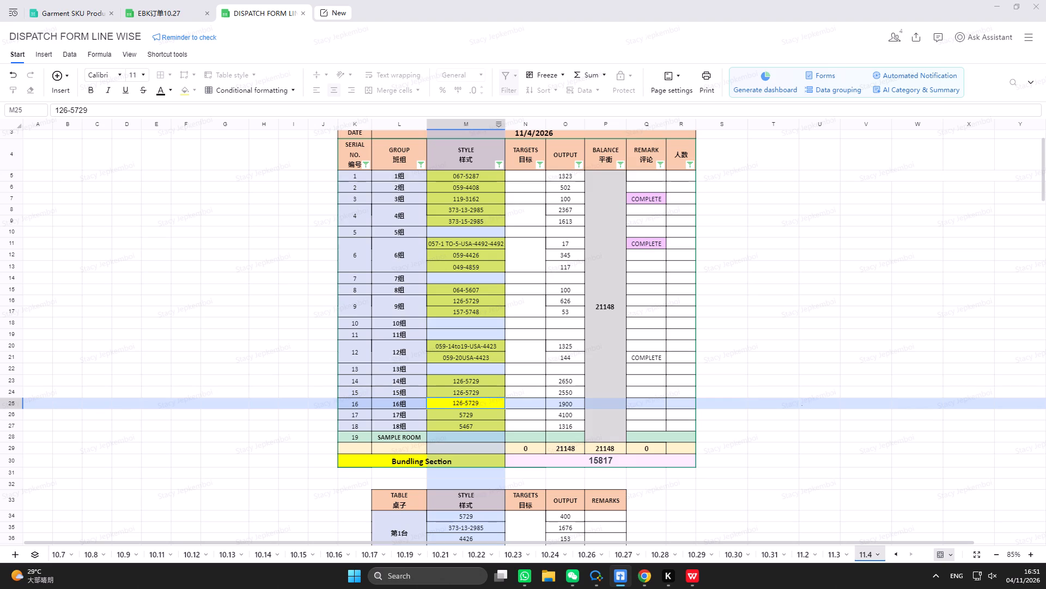
key("Return")
triple_click(455, 416)
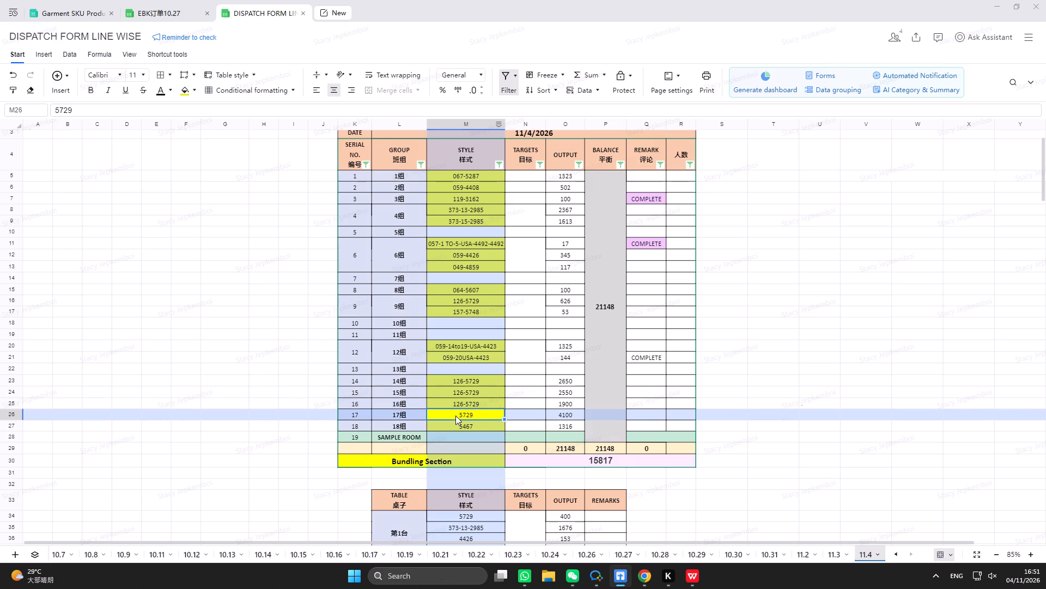
left_click(455, 416)
type("126-")
key("Return")
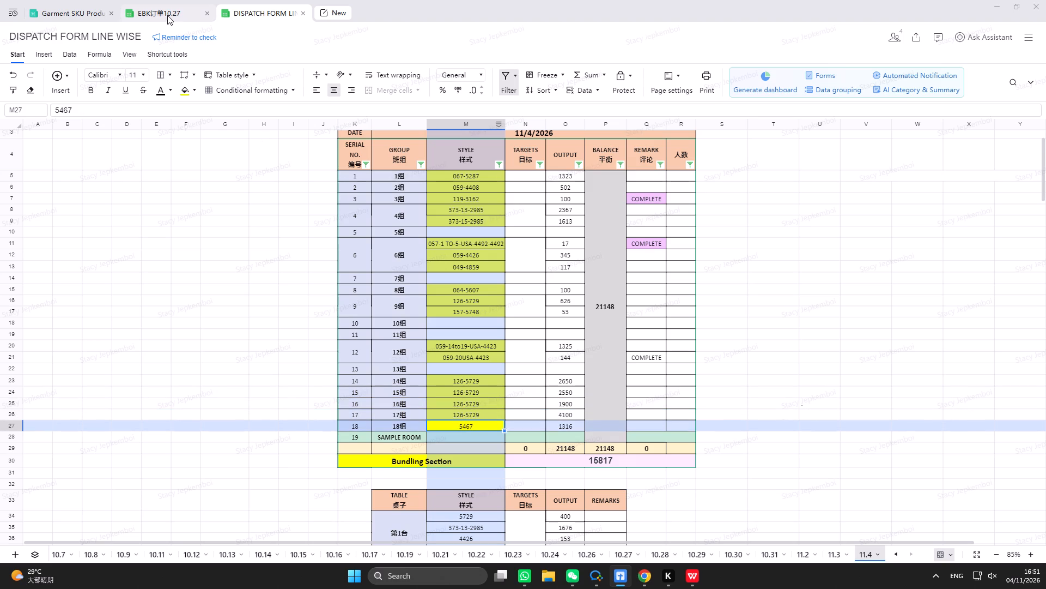
Filter the EBK订单10.27 plan's EB PO column for 5467 and prefix group 18's style in the dispatch form with 076-.
left_click(168, 11)
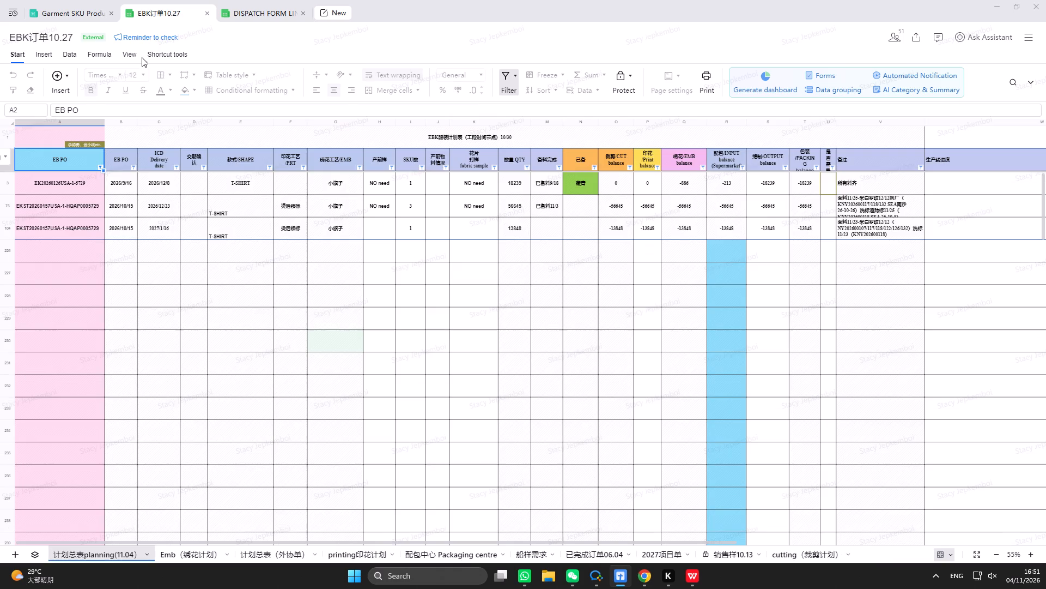
left_click(100, 168)
type("549")
key("BackSpace")
type("67")
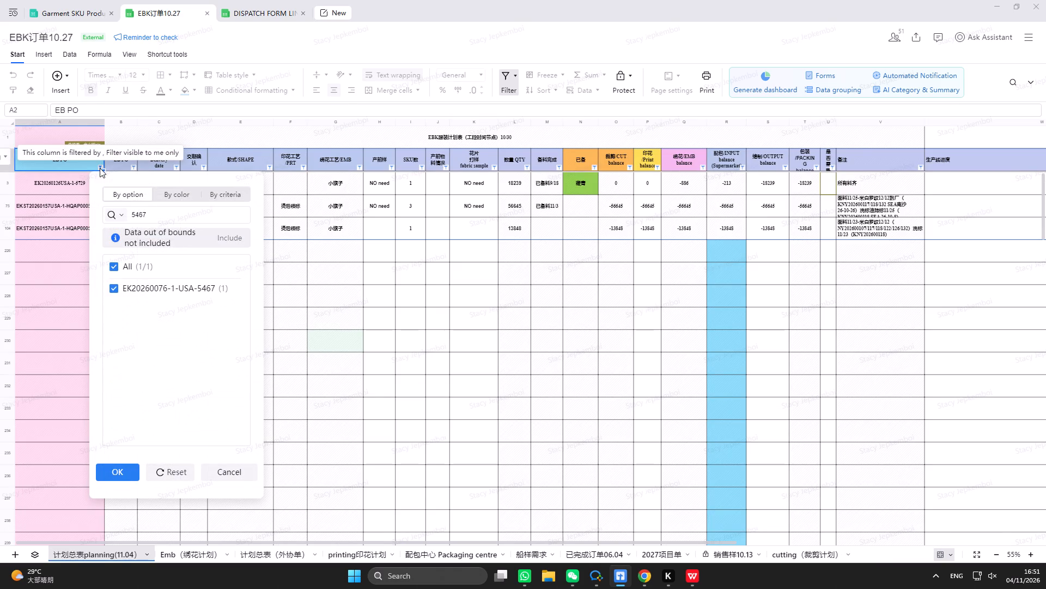
left_click(128, 472)
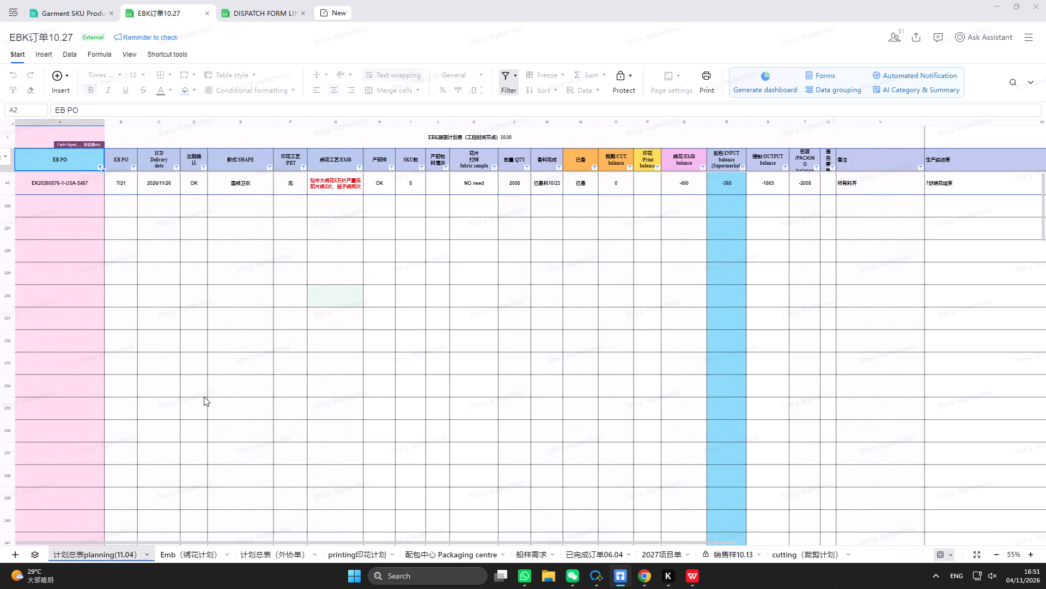
scroll(215, 386, "up", 8)
left_click(272, 9)
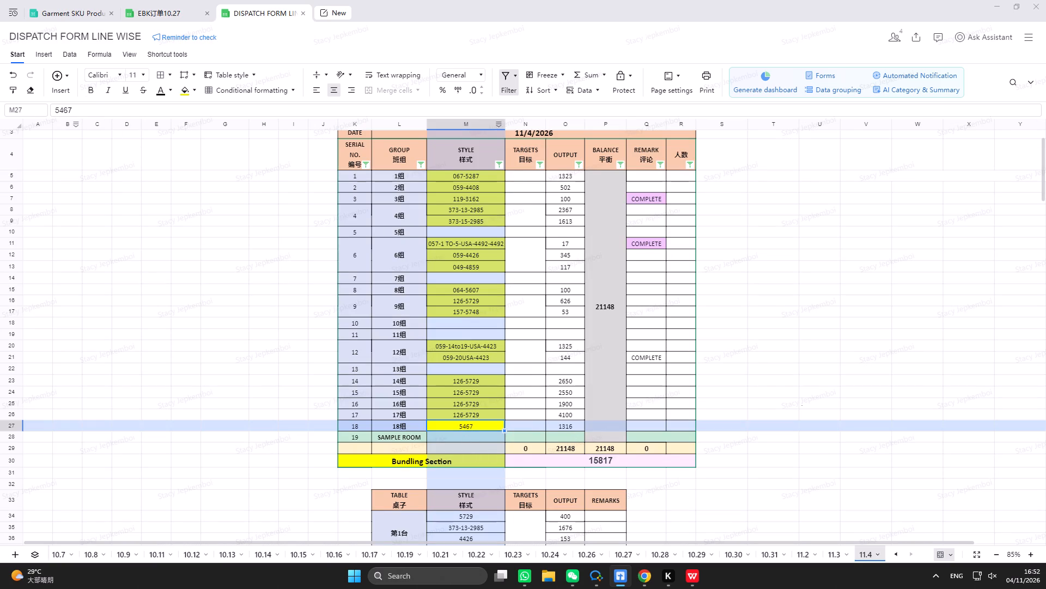
left_click(52, 110)
type("076-")
key("Return")
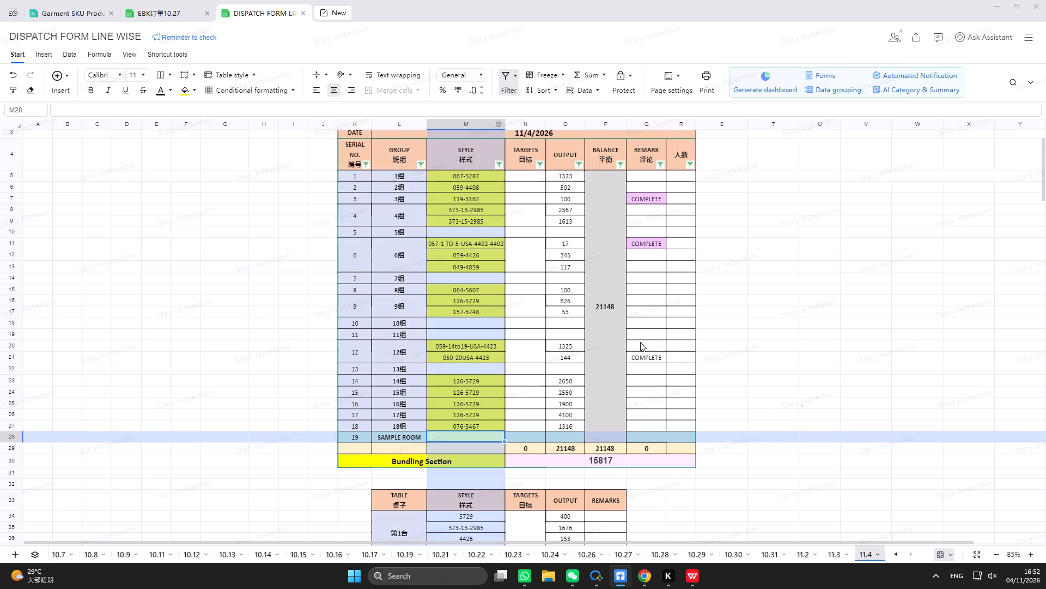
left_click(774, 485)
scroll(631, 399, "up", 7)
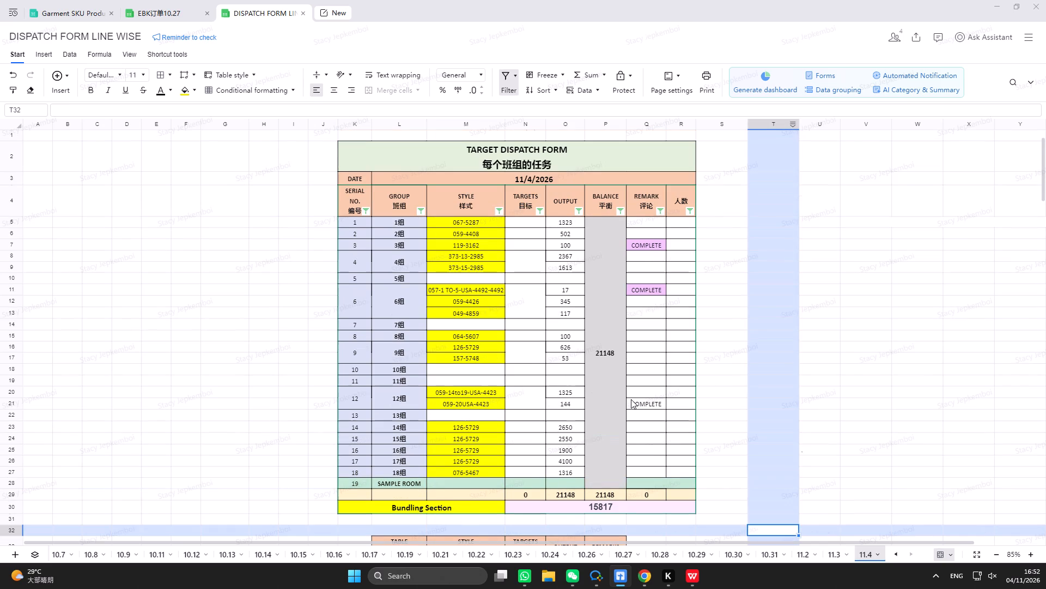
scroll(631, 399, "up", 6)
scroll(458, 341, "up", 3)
Fill the COMPLETE remark beside style 059-20USA-4423 with the same light purple as the other COMPLETE remarks.
left_click(646, 404)
left_click(194, 92)
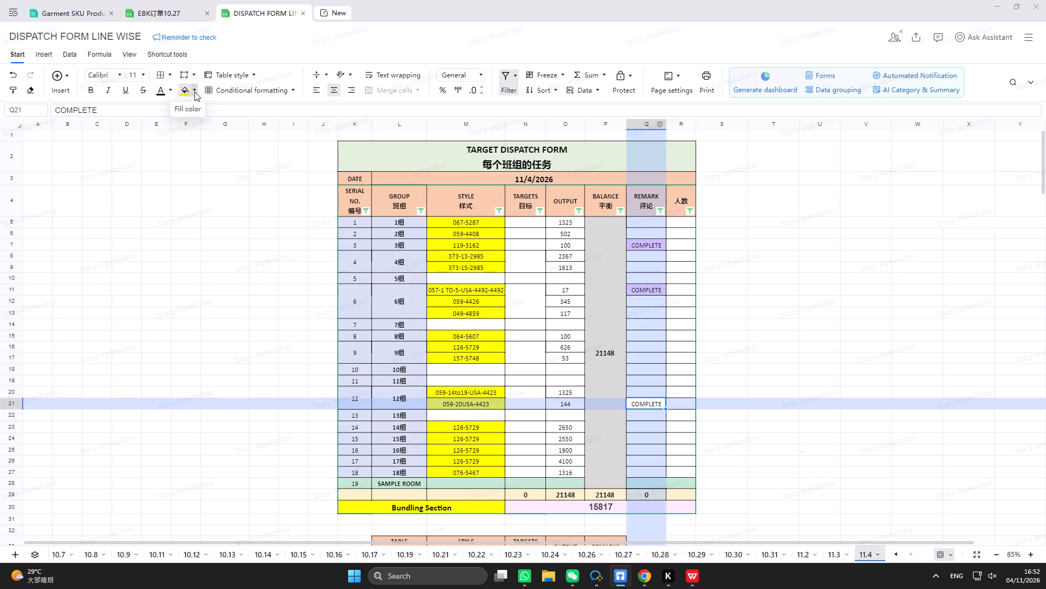
left_click(205, 256)
left_click(844, 473)
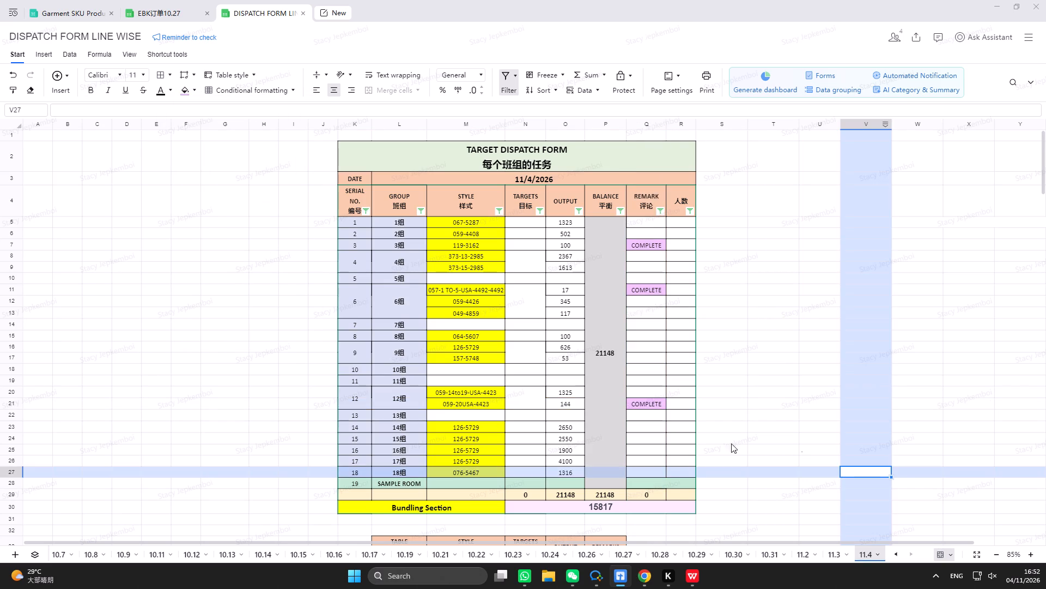
scroll(674, 405, "up", 4)
Insert an empty row directly below group 2's row in the dispatch form.
left_click(563, 234)
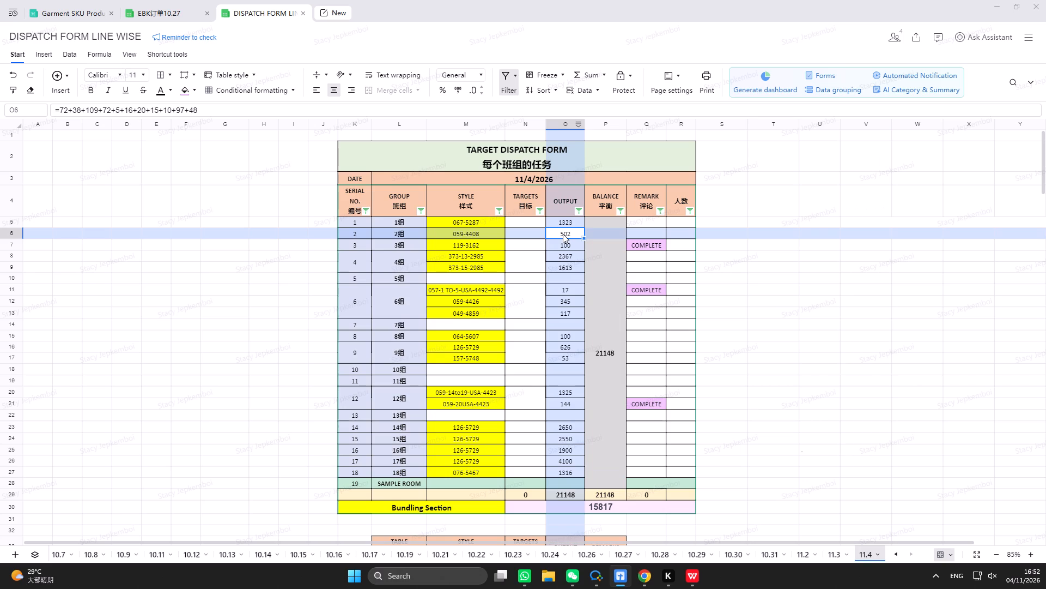
scroll(563, 234, "up", 1)
left_click(484, 232)
left_click(11, 233)
right_click(11, 233)
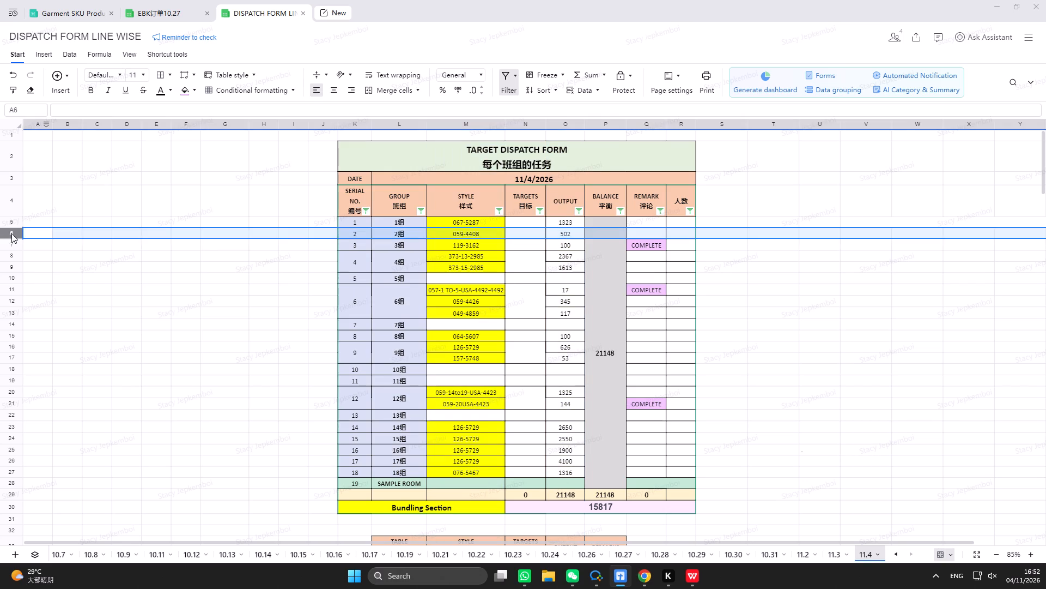
left_click(46, 169)
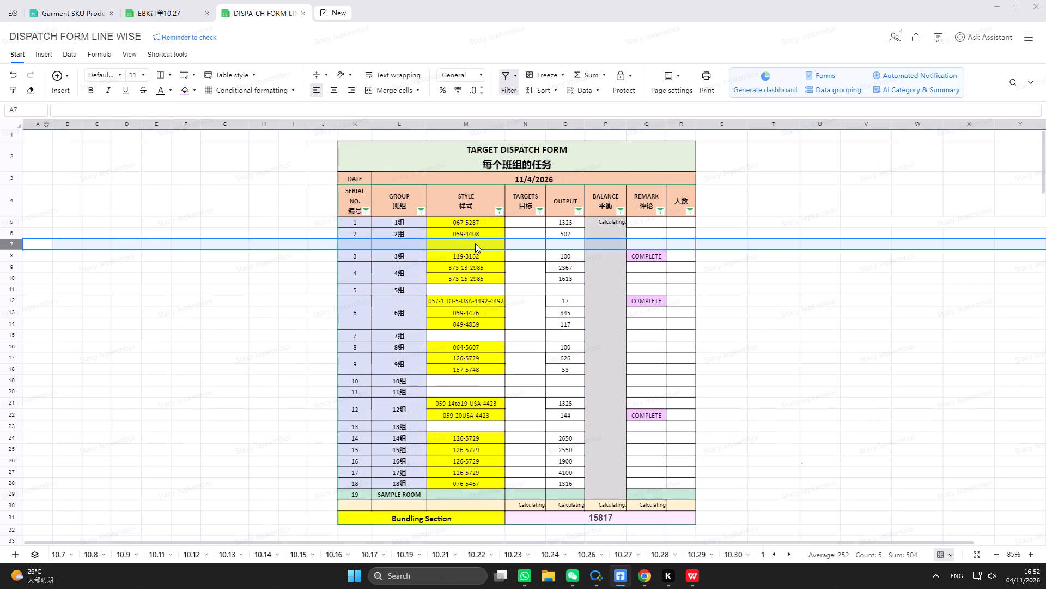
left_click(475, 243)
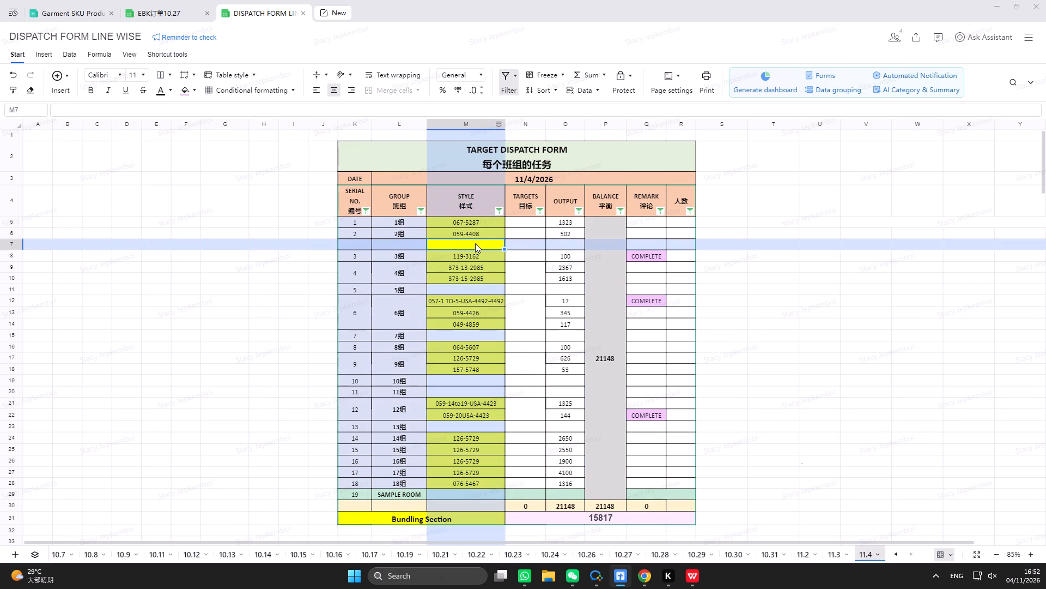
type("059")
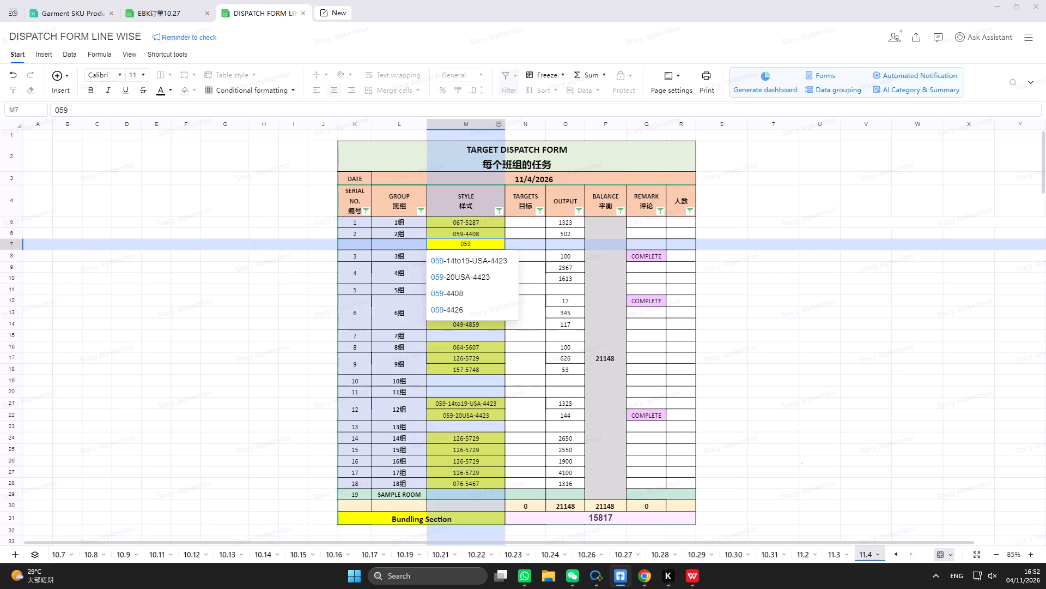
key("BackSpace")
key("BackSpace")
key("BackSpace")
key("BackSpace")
Filter the EBK订单10.27 plan's EB PO column for 4424 and enter 059-4424 as the style in the dispatch form's new row.
left_click(178, 15)
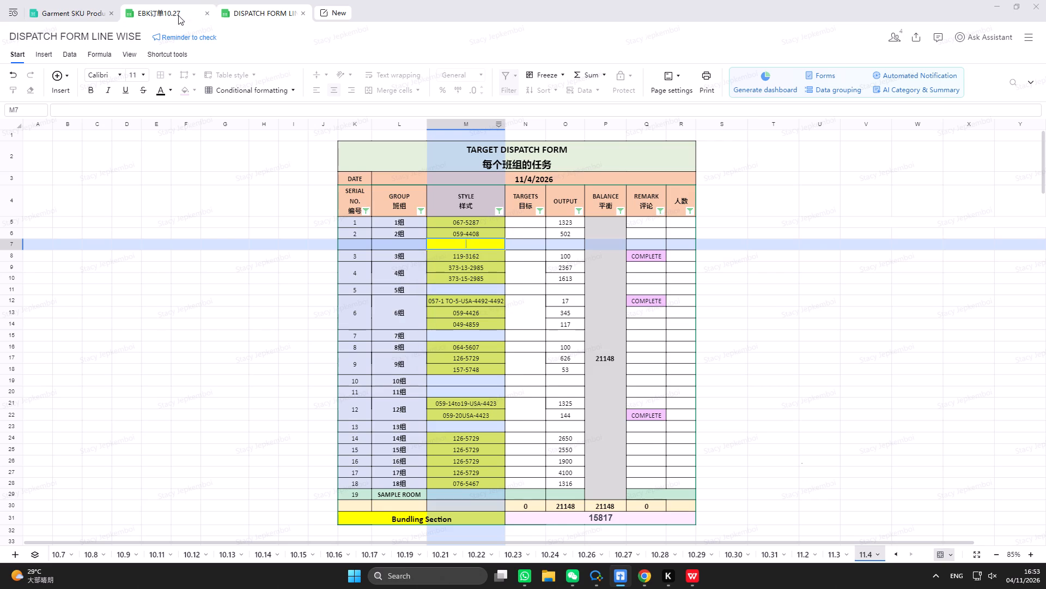
left_click(100, 169)
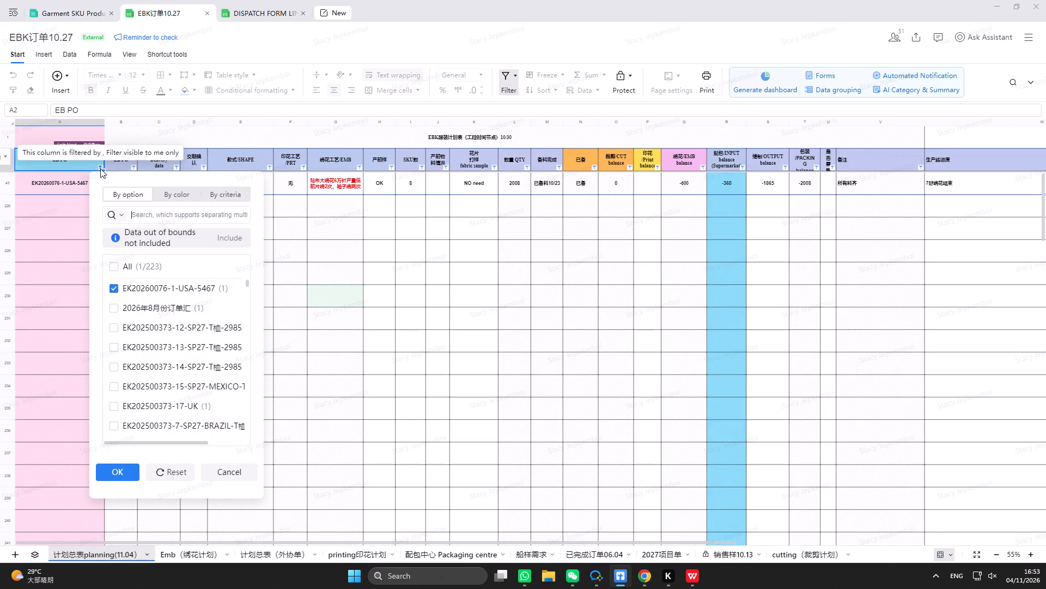
type("4424")
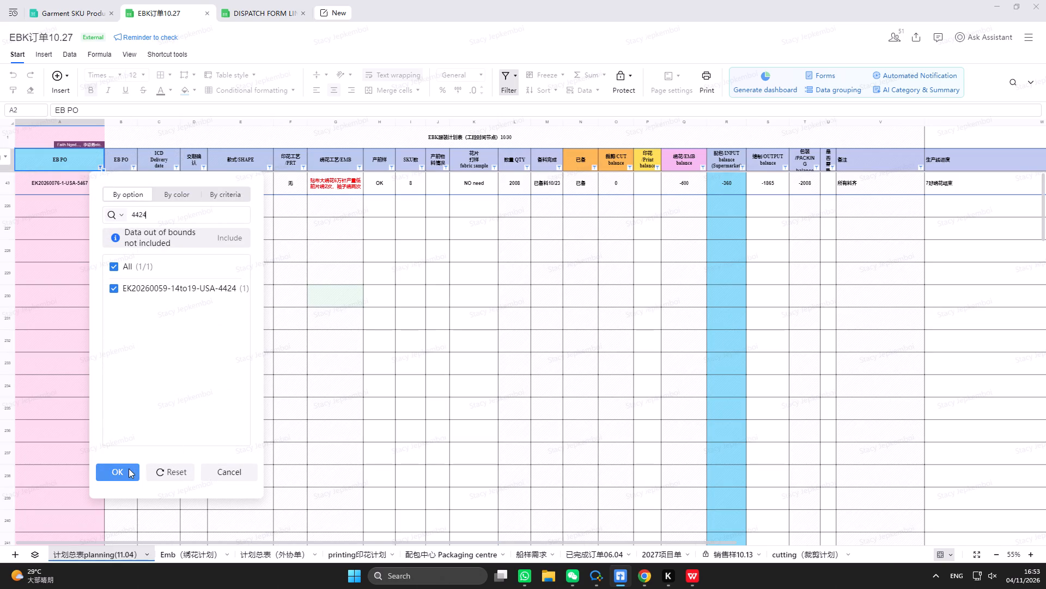
left_click(129, 468)
left_click(248, 20)
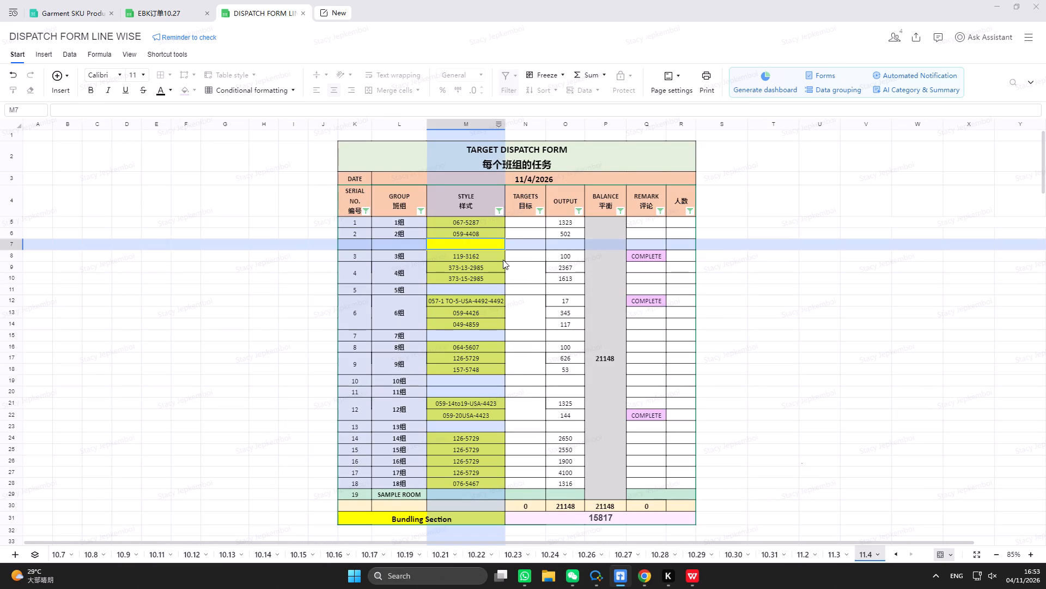
type("059-4424")
left_click(403, 248)
Enter the output formula =359+144+144+144 for style 059-4424.
left_click(567, 244)
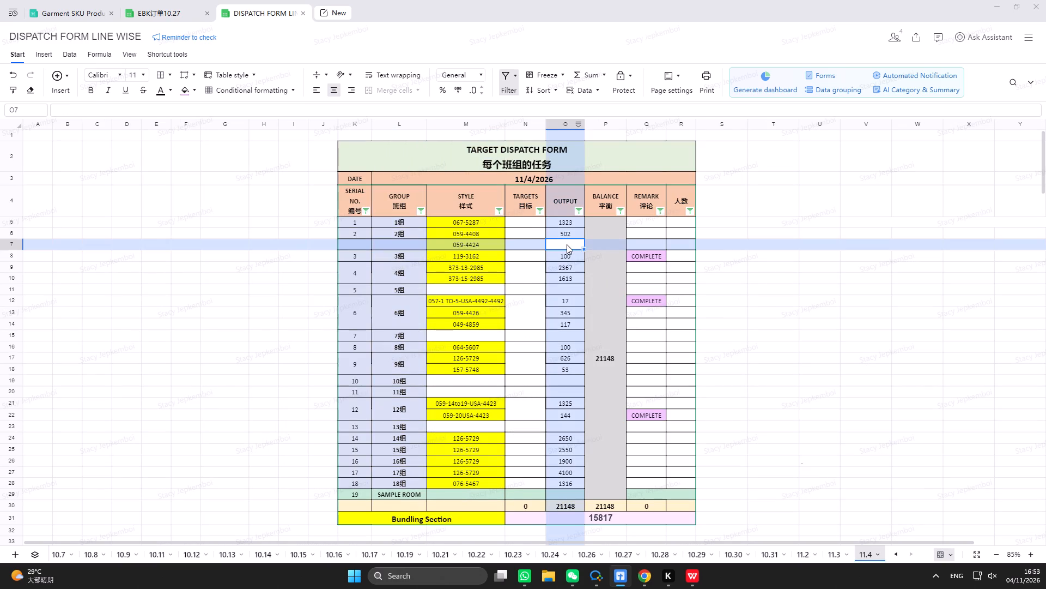
key("equal")
type("359")
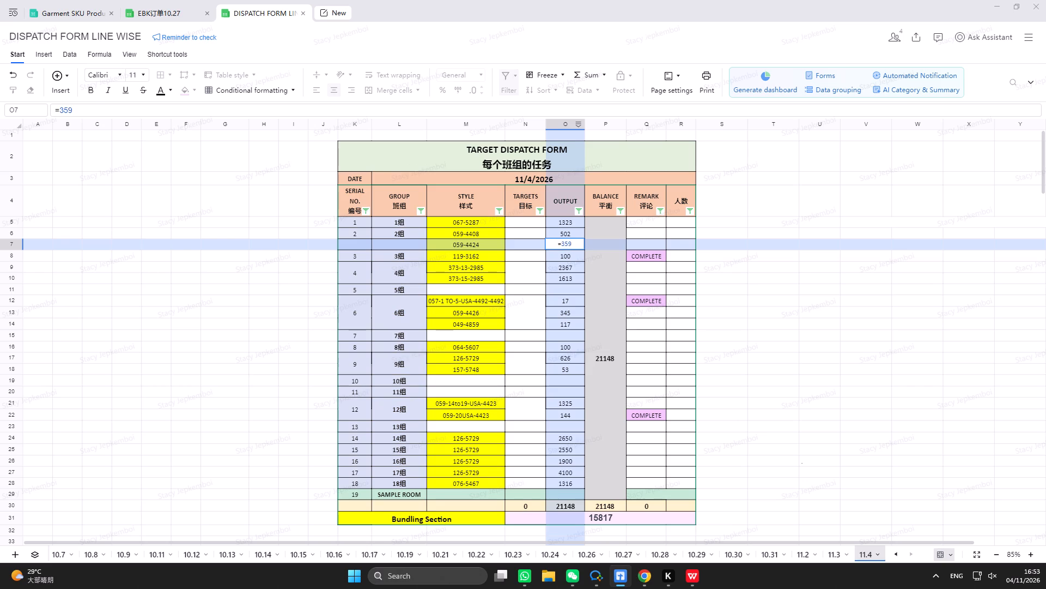
type("+144")
type("+14")
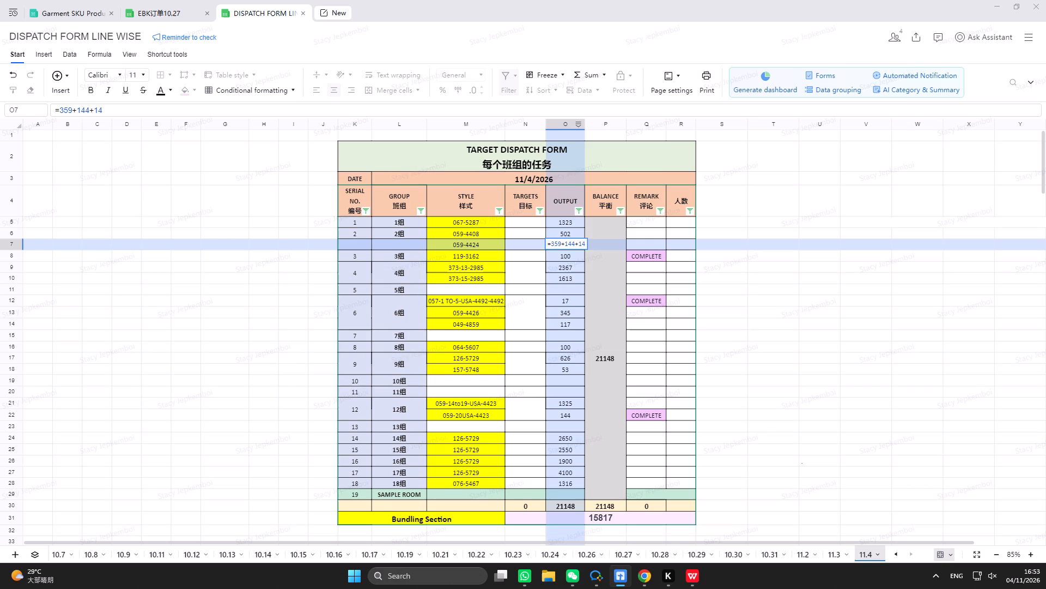
key("4")
type("+144")
key("Return")
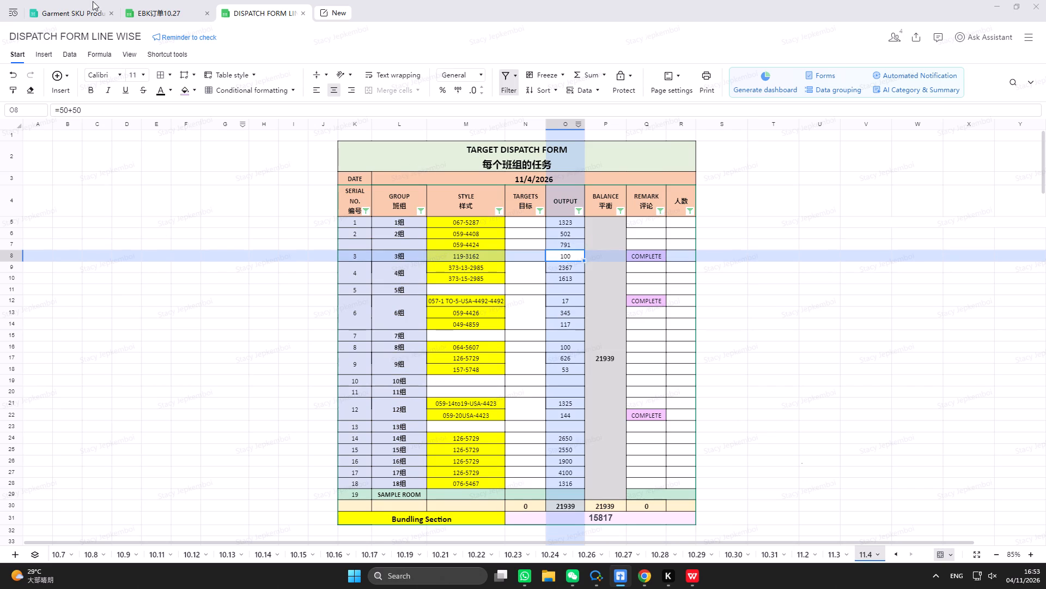
In the EBK订单10.27 plan, set the 4424 order's INPUT balance (Supermarket) to the formula =-3973+791.
left_click(189, 8)
left_click(725, 188)
left_click(675, 107)
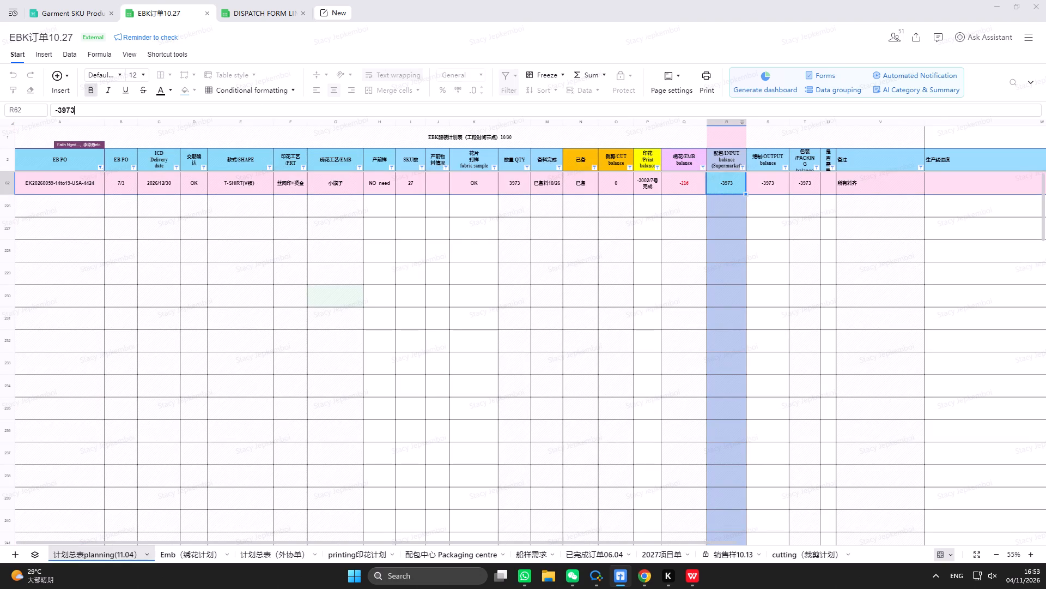
type("+791")
left_click(52, 110)
key("equal")
key("Return")
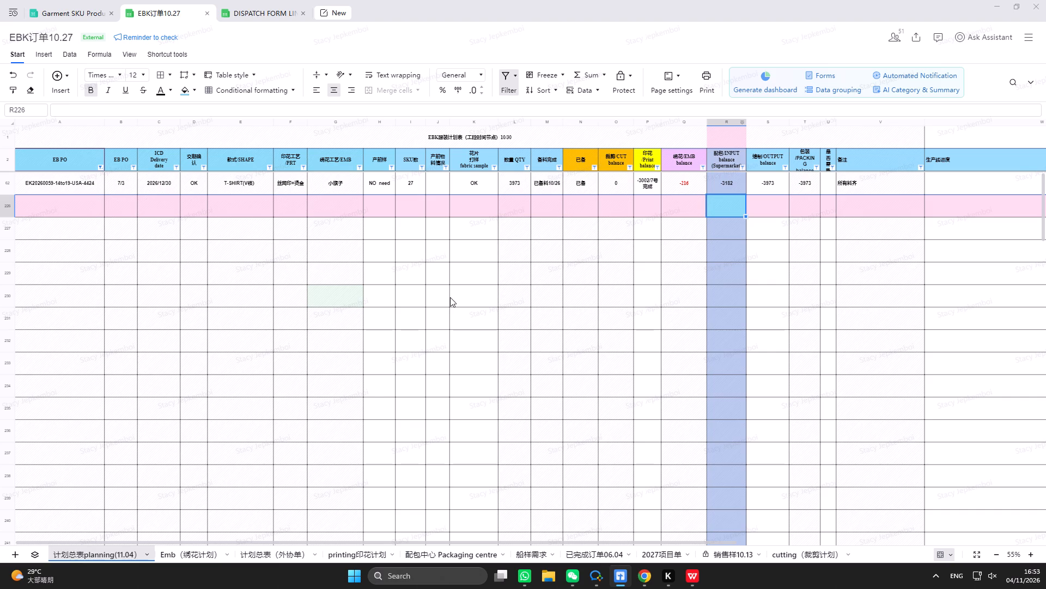
In the dispatch form, merge group 2's serial number, group and targets cells across its two style rows.
left_click(246, 17)
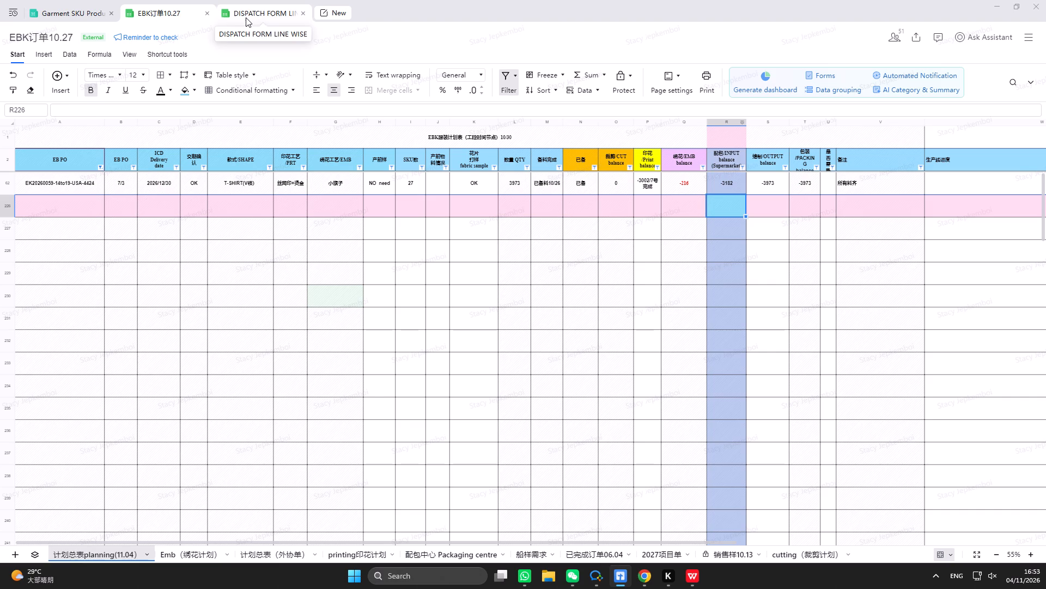
left_click_drag(354, 236, 356, 241)
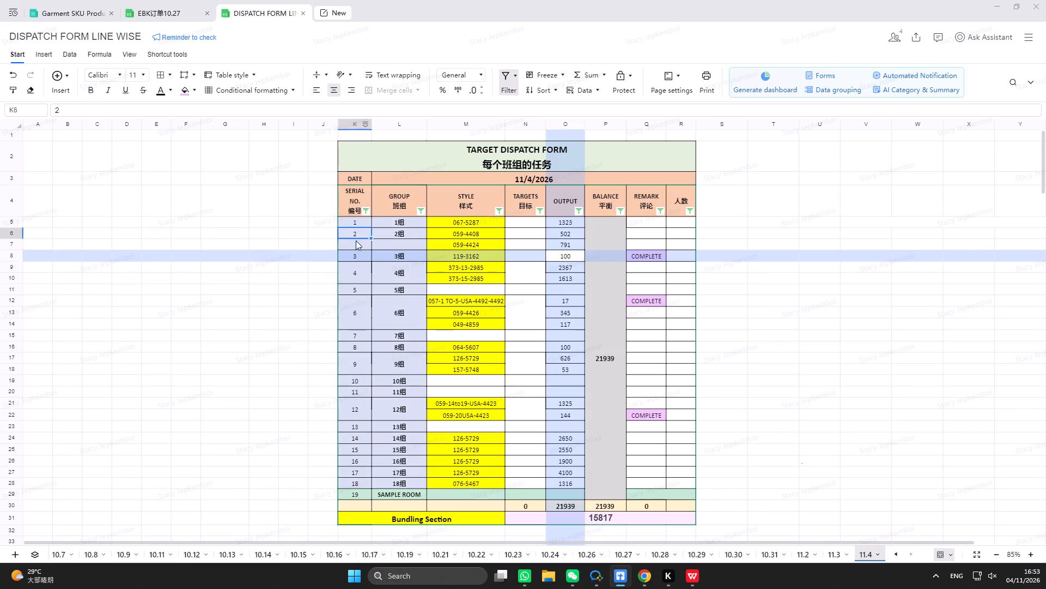
left_click_drag(356, 241, 356, 242)
left_click(398, 92)
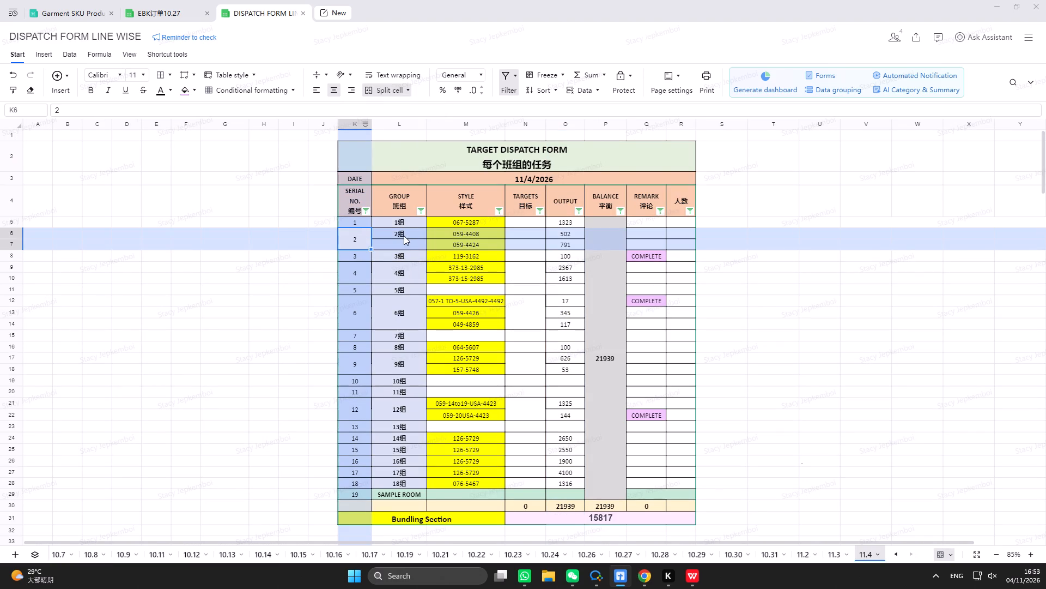
left_click_drag(404, 236, 405, 248)
left_click(387, 92)
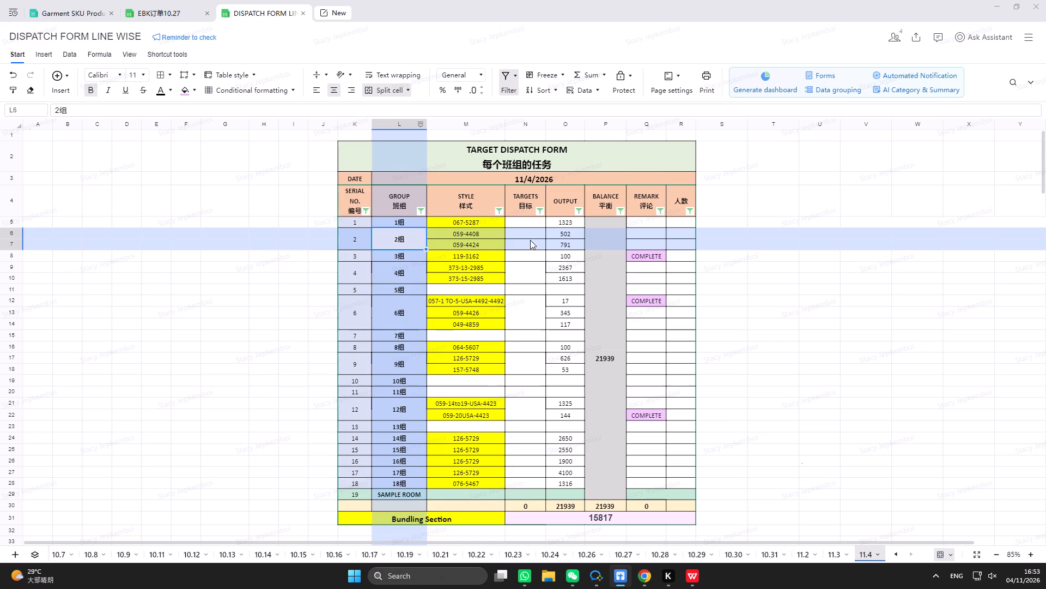
left_click_drag(529, 235, 529, 243)
left_click(378, 93)
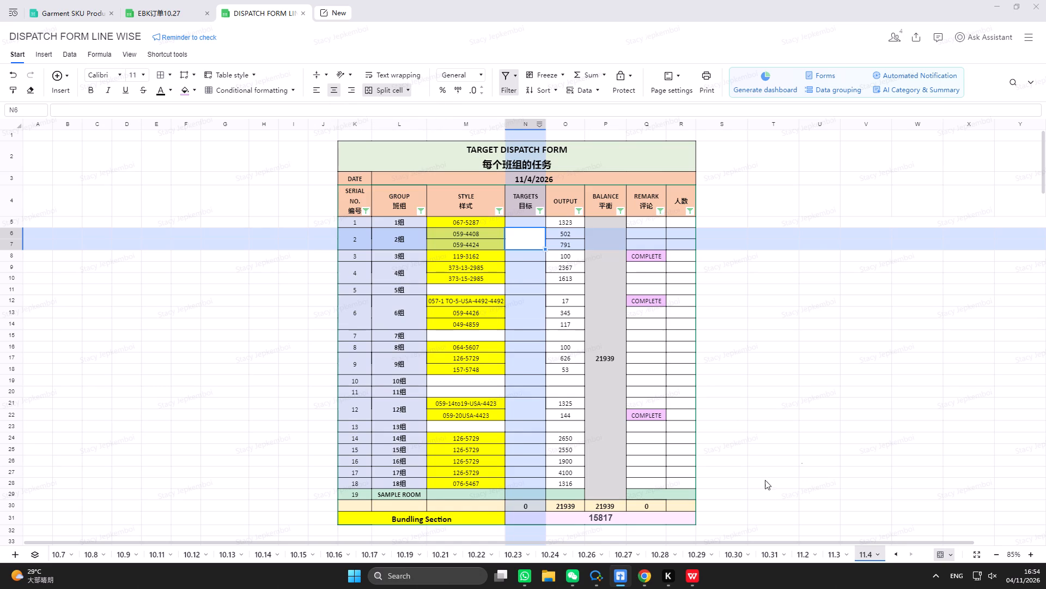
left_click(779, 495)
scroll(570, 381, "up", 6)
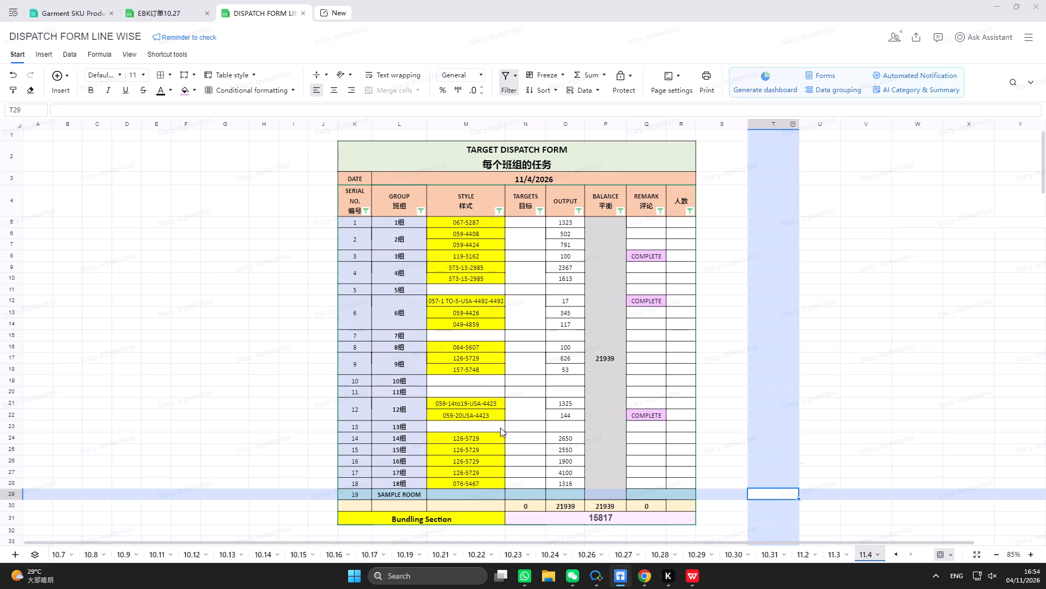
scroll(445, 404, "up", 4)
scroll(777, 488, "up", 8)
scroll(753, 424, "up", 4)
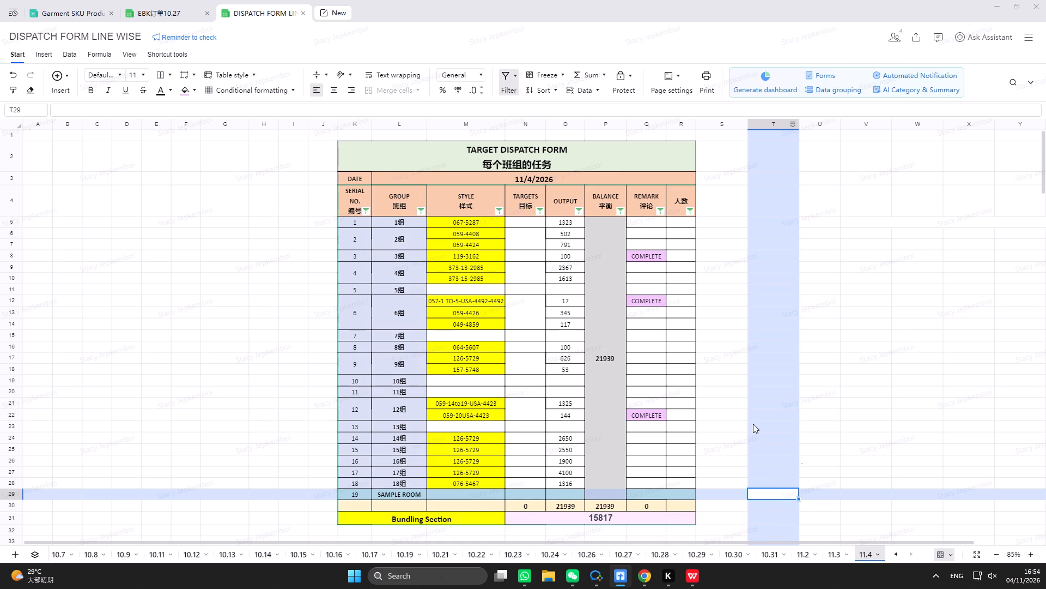
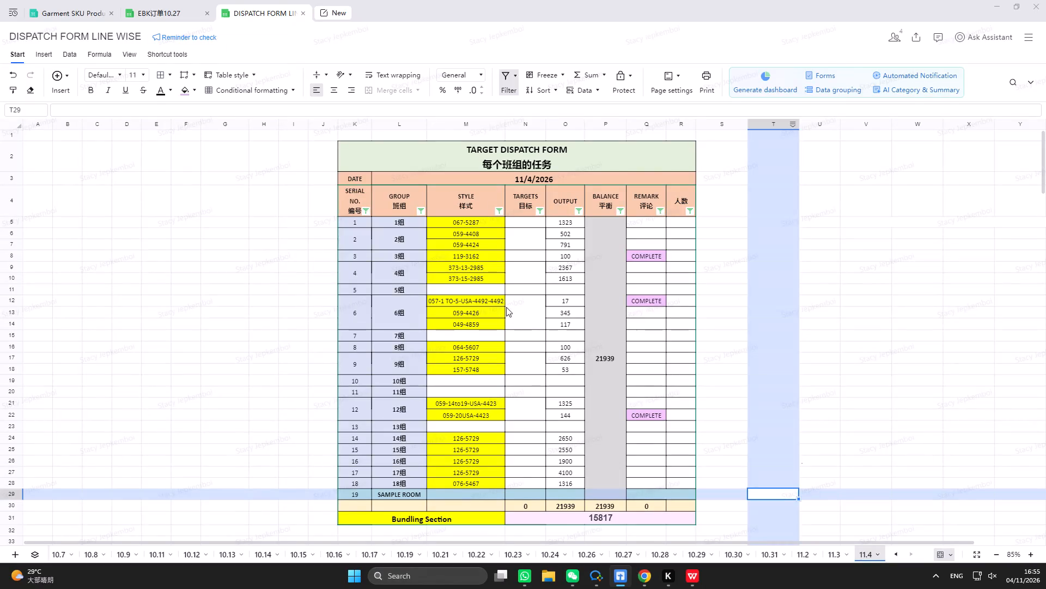
In the dispatch form, remove the duplicated order suffix from group 6's first style so it reads 057-1 TO-5-USA-4492.
double_click(499, 300)
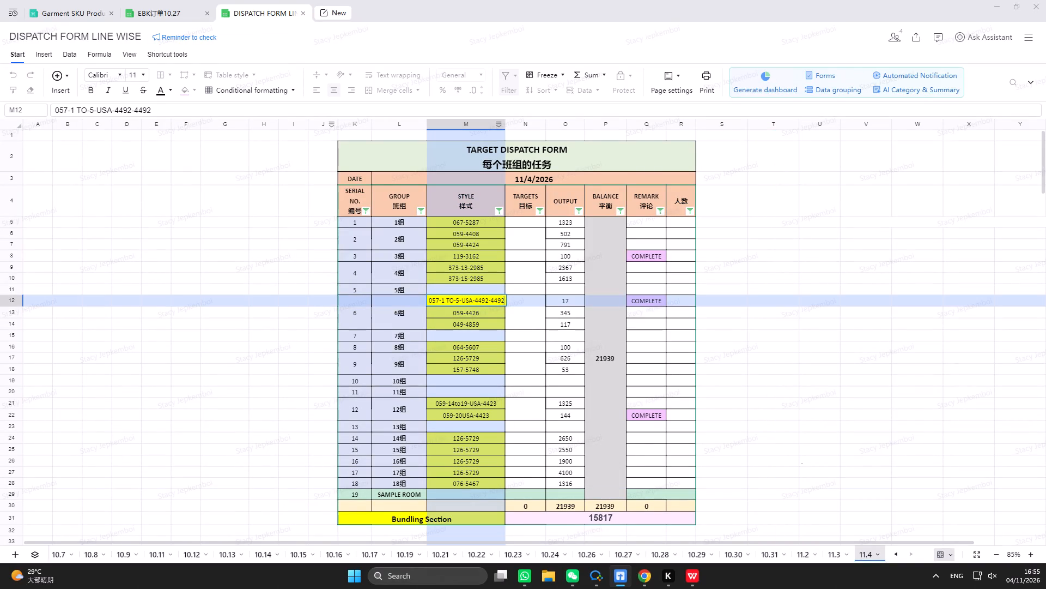
left_click(336, 108)
key("BackSpace")
key("BackSpace")
key("BackSpace")
key("BackSpace")
key("BackSpace")
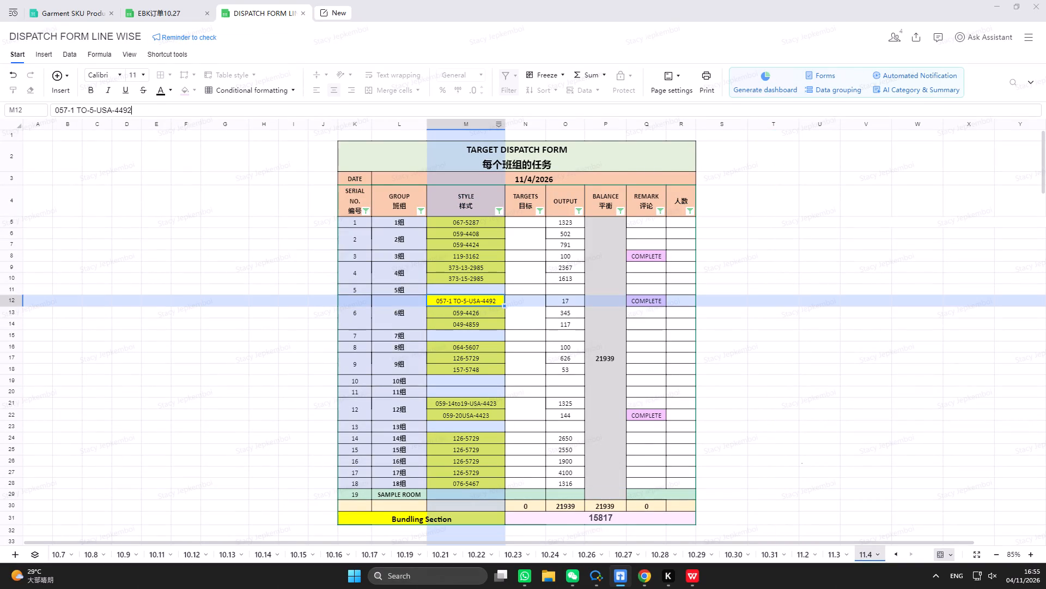
key("Return")
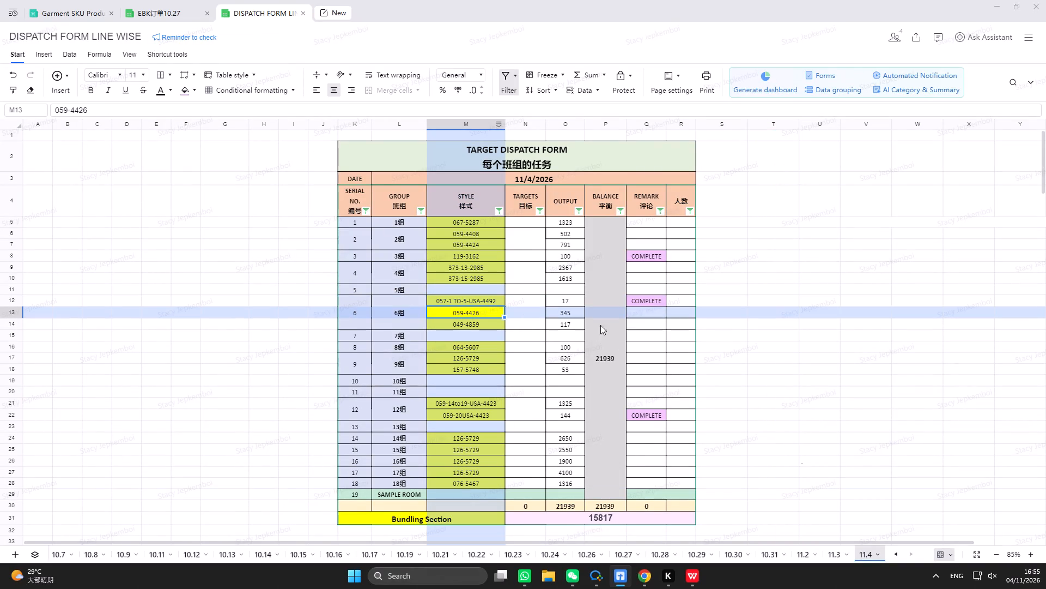
left_click(783, 374)
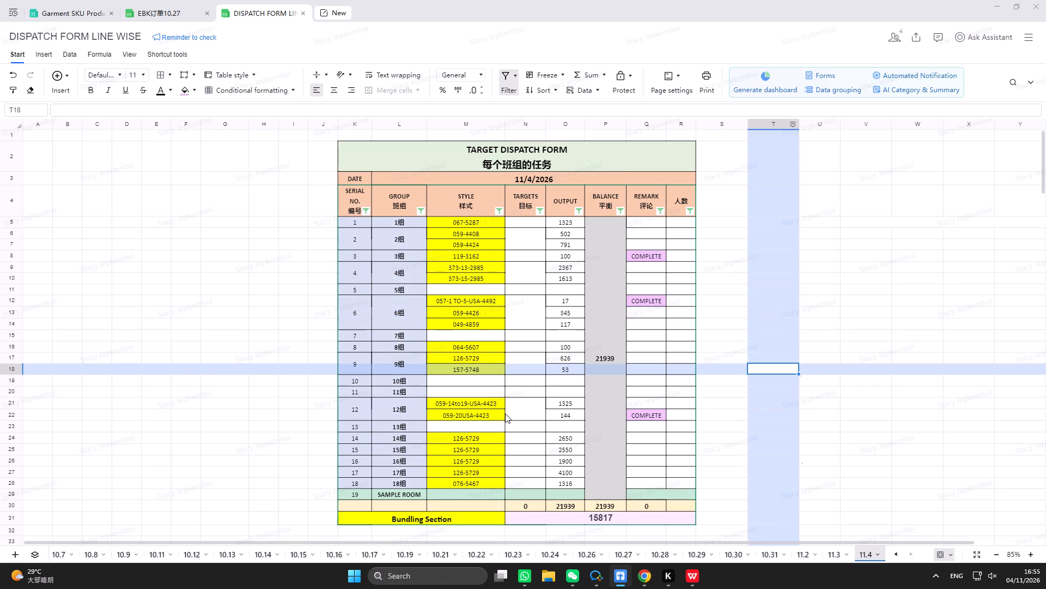
Review the 11.4 dispatch form's style and output entries, including the table-wise section below the Bundling Section row.
left_click(569, 415)
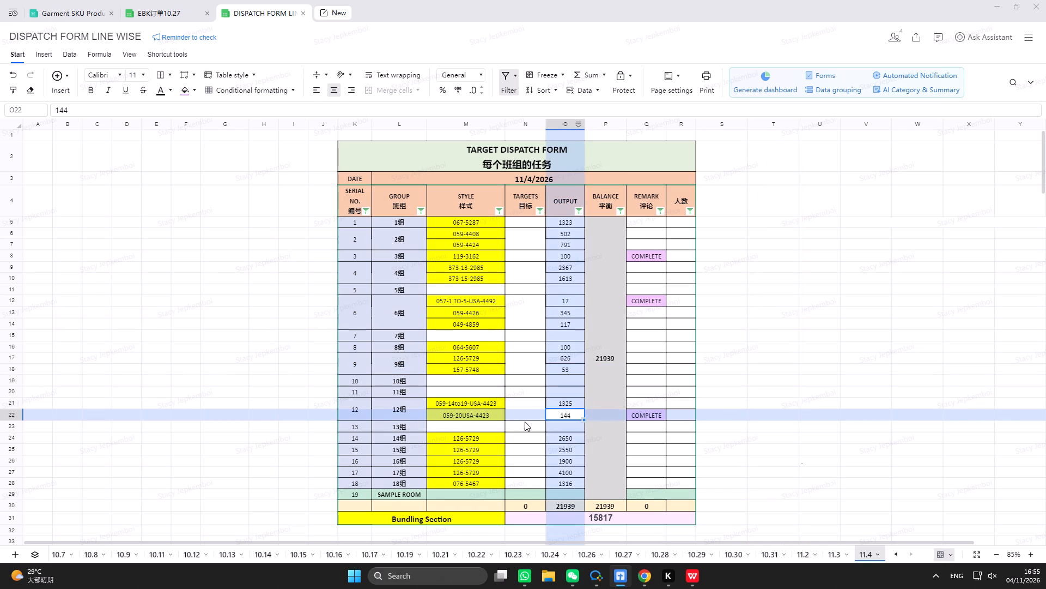
left_click(878, 421)
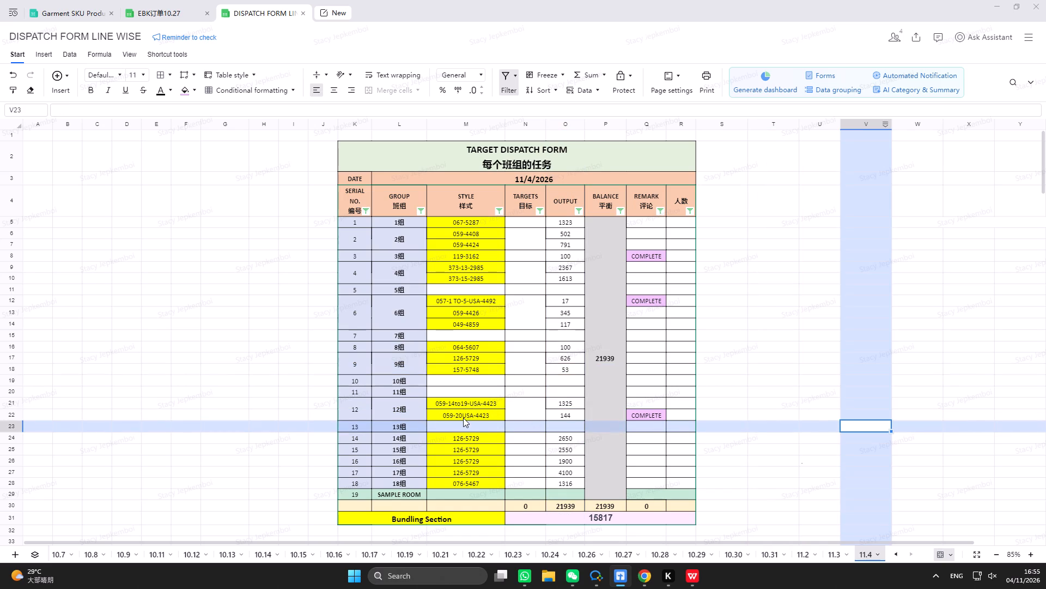
scroll(478, 411, "up", 4)
left_click(790, 524)
scroll(790, 524, "down", 1)
left_click(791, 523)
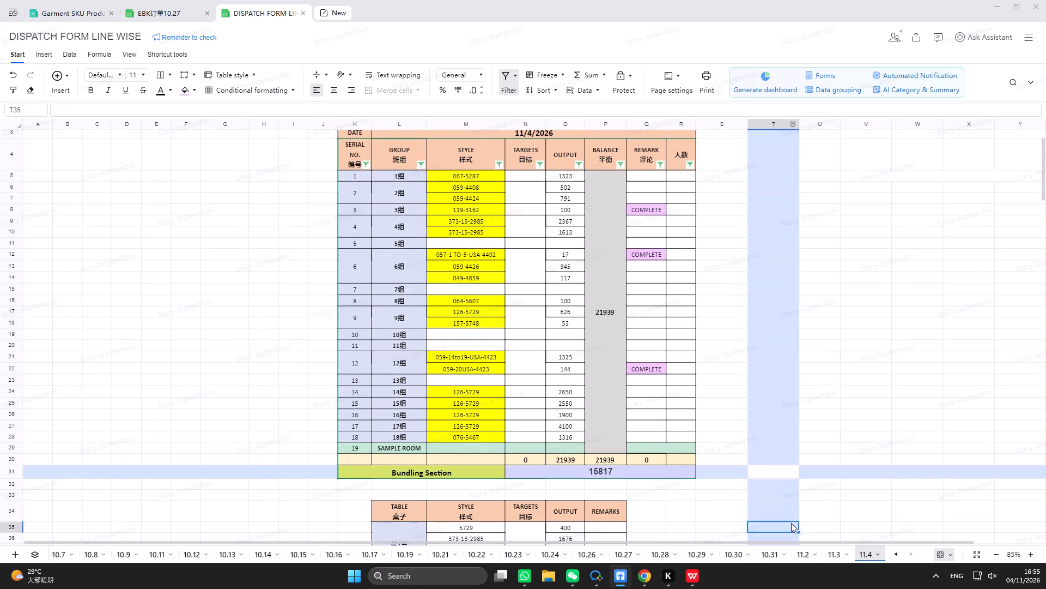
scroll(791, 523, "up", 5)
scroll(818, 515, "down", 1)
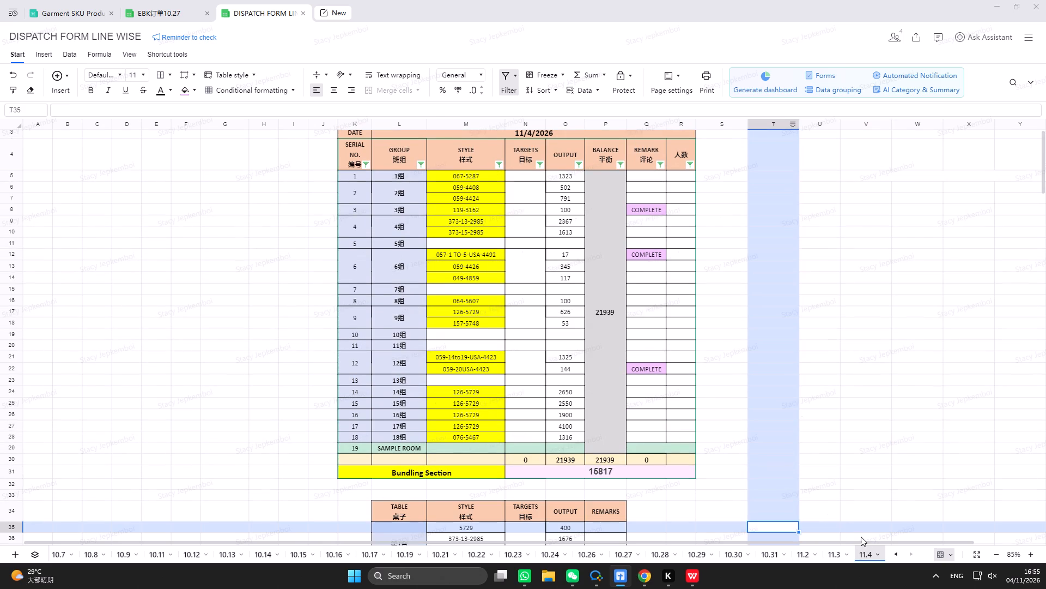
left_click(861, 537)
scroll(843, 496, "down", 3)
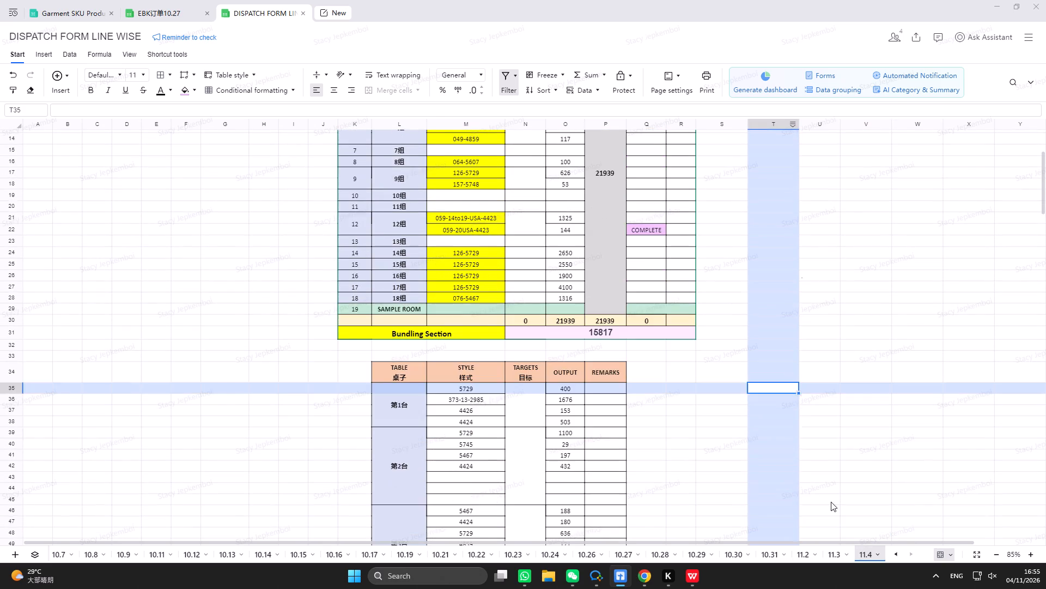
left_click(831, 502)
scroll(831, 502, "up", 15)
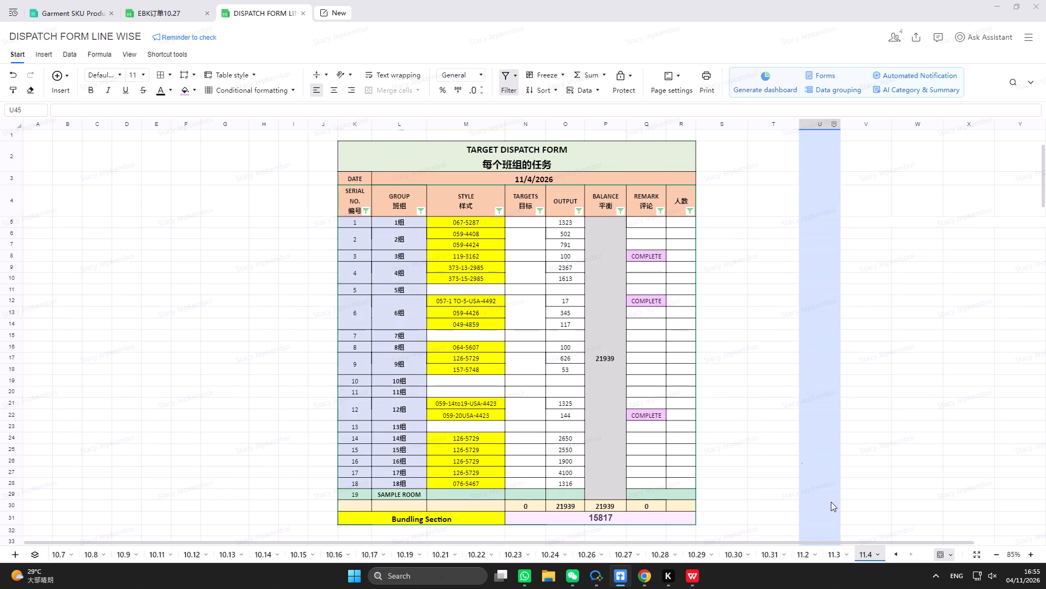
In WeChat, capture the main target dispatch table, cropped to its borders, and send it to the EBK日产量数据 group with the chat window hidden.
left_click(570, 580)
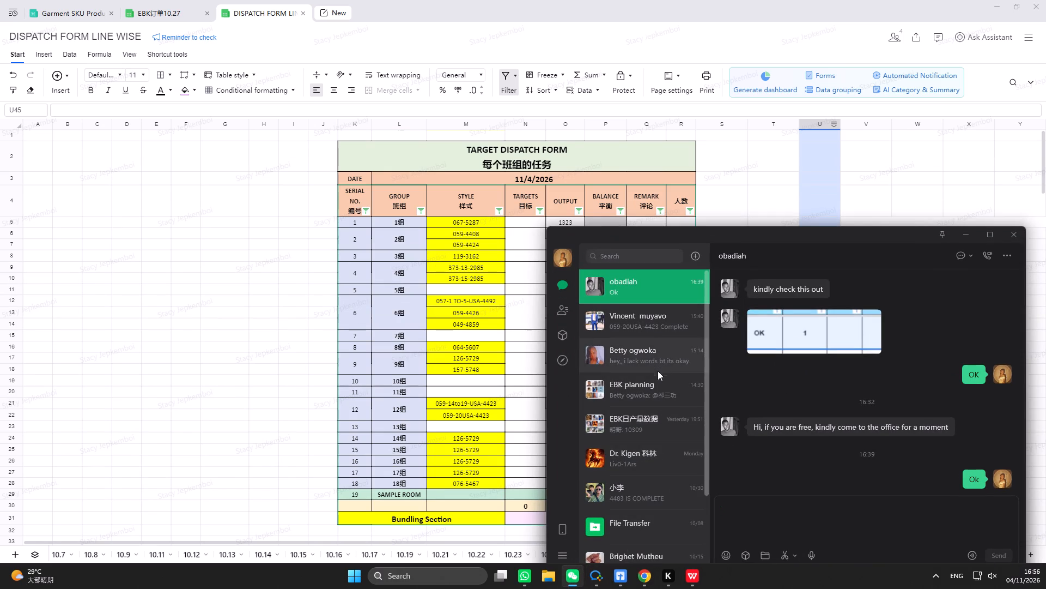
left_click(658, 420)
left_click(793, 555)
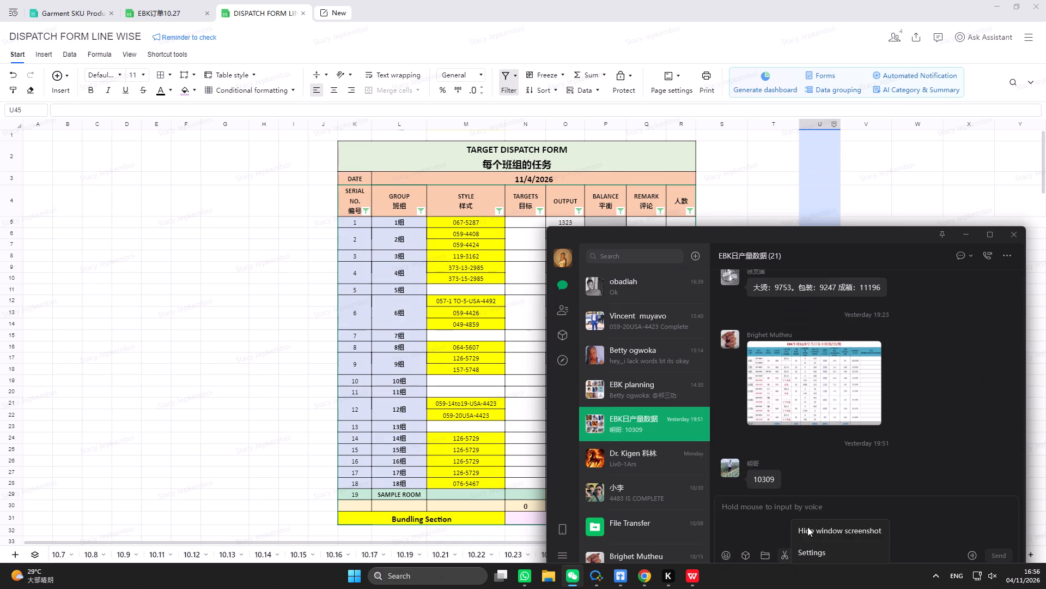
left_click(813, 532)
left_click_drag(321, 134, 728, 334)
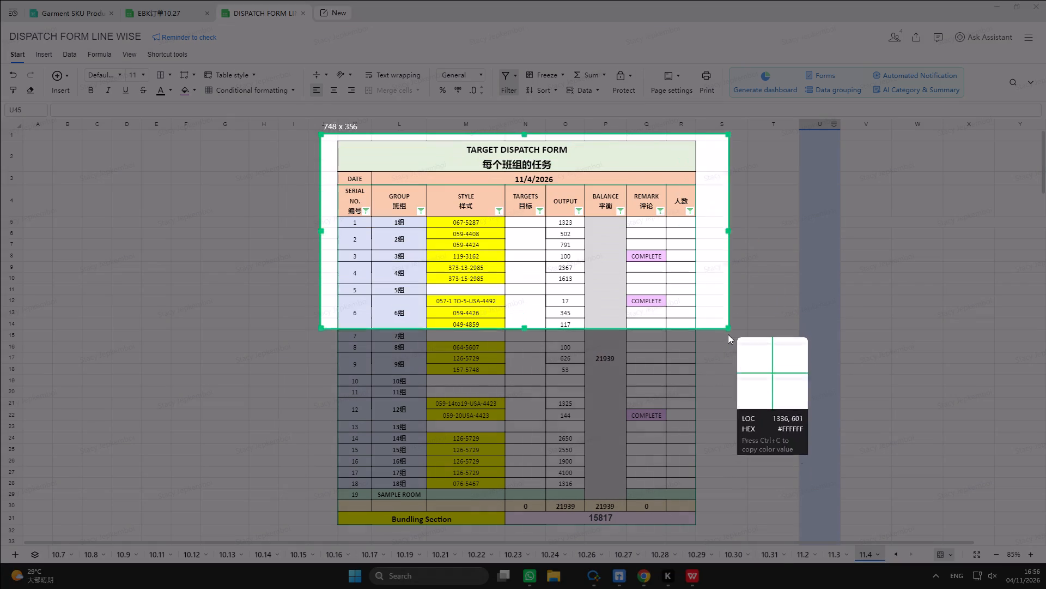
left_click_drag(728, 334, 698, 523)
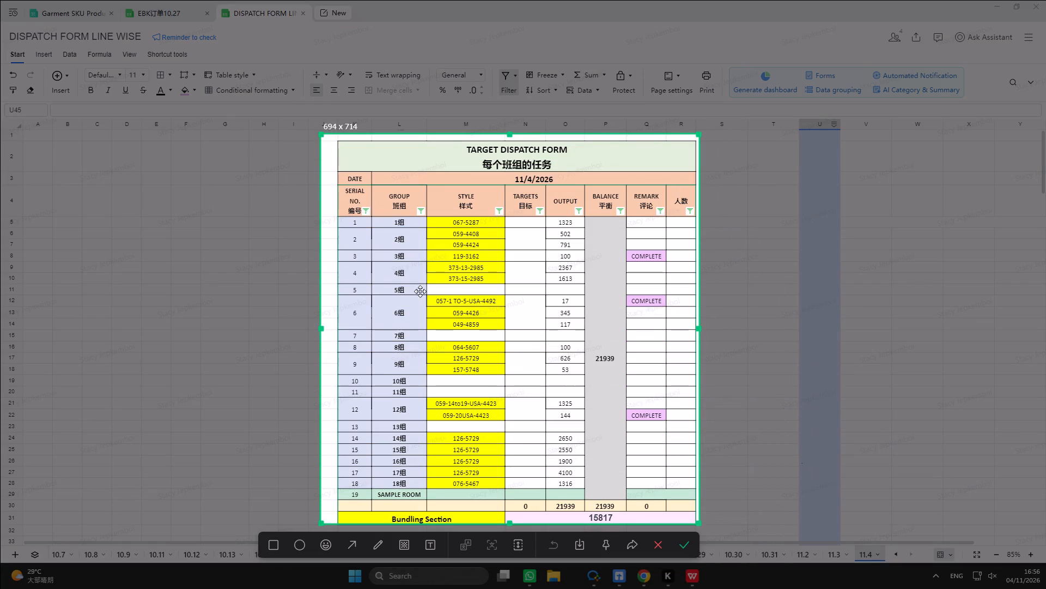
left_click_drag(319, 330, 337, 334)
left_click_drag(517, 134, 518, 138)
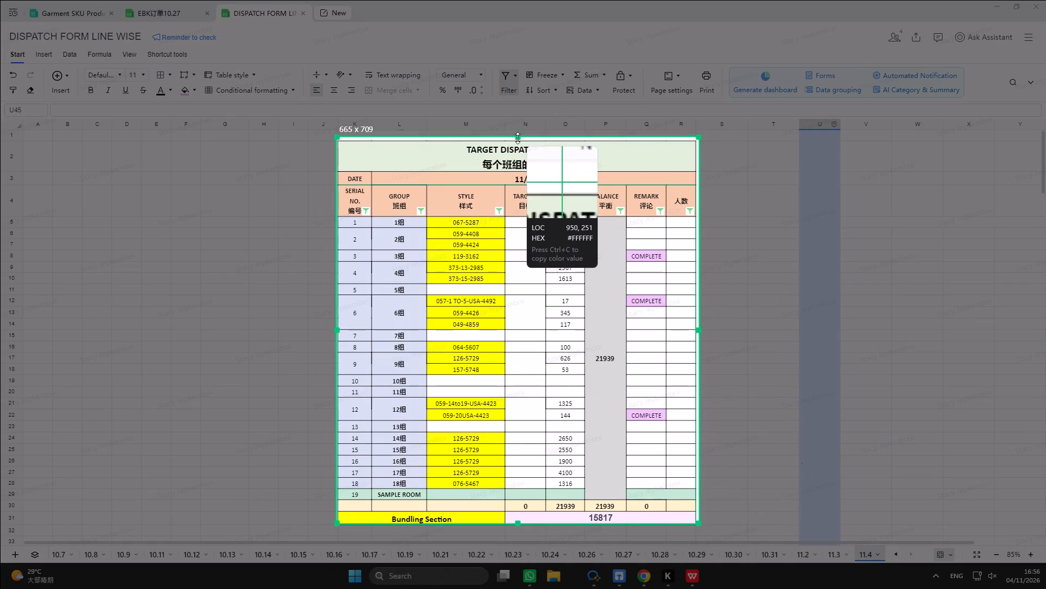
left_click_drag(518, 138, 519, 141)
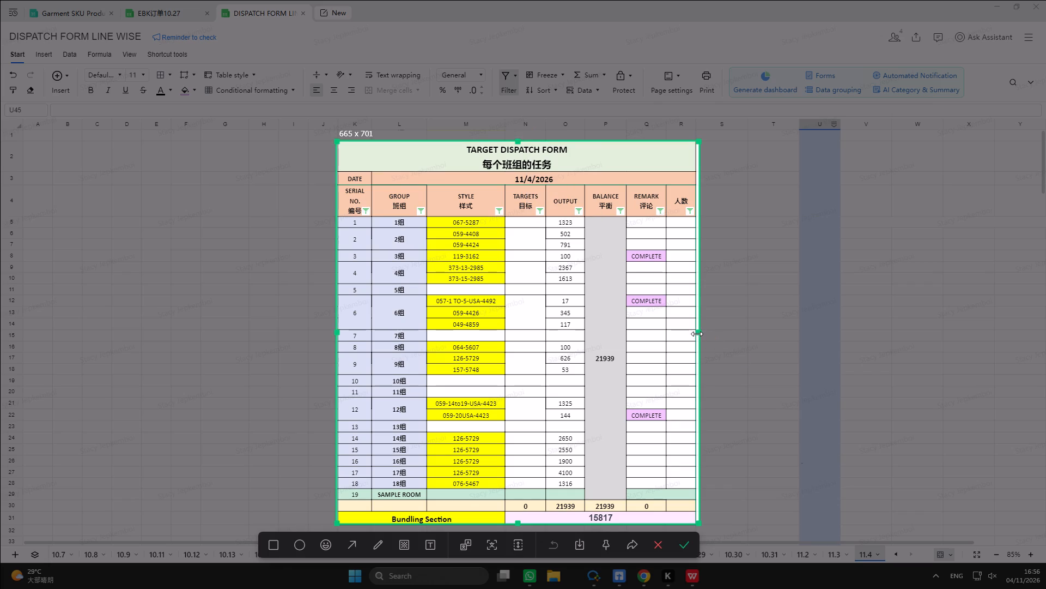
left_click(697, 334)
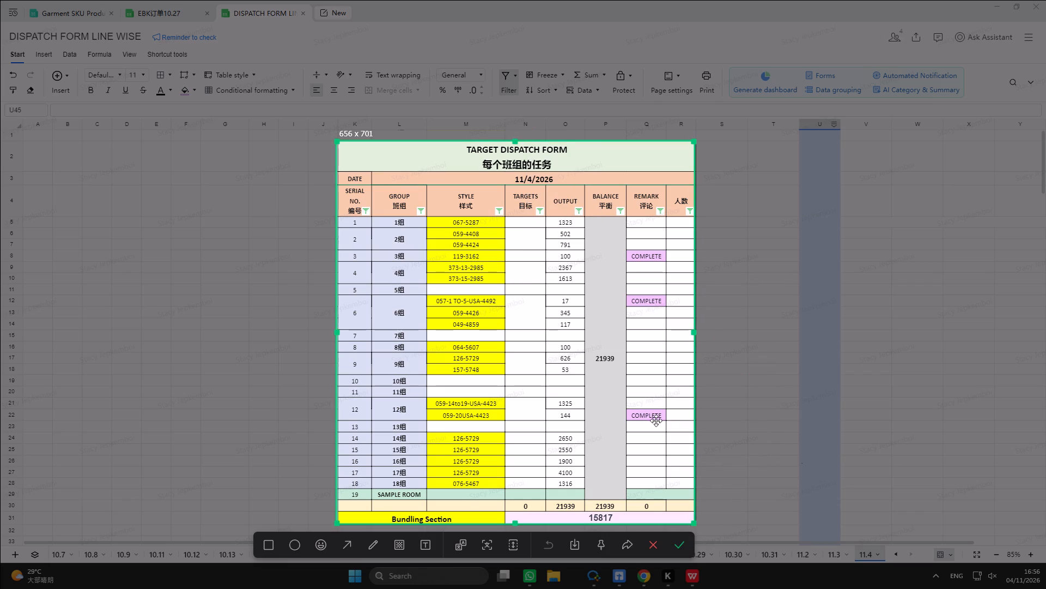
left_click(685, 544)
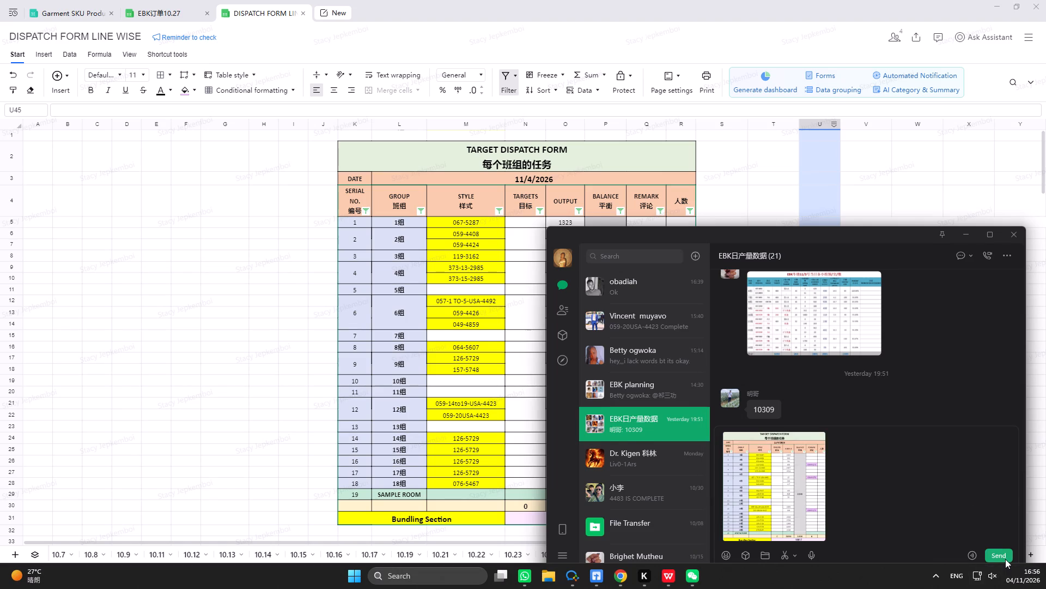
left_click(1005, 559)
left_click(971, 234)
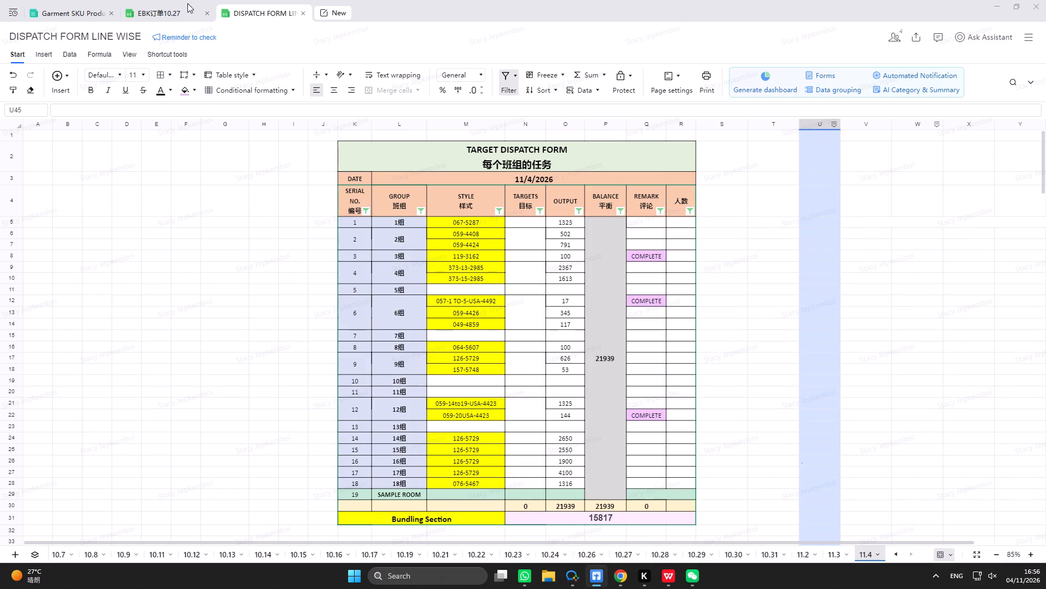
Switch to the EBK订单10.27 plan and start closing all open documents.
left_click(156, 7)
left_click(56, 3)
left_click(1045, 7)
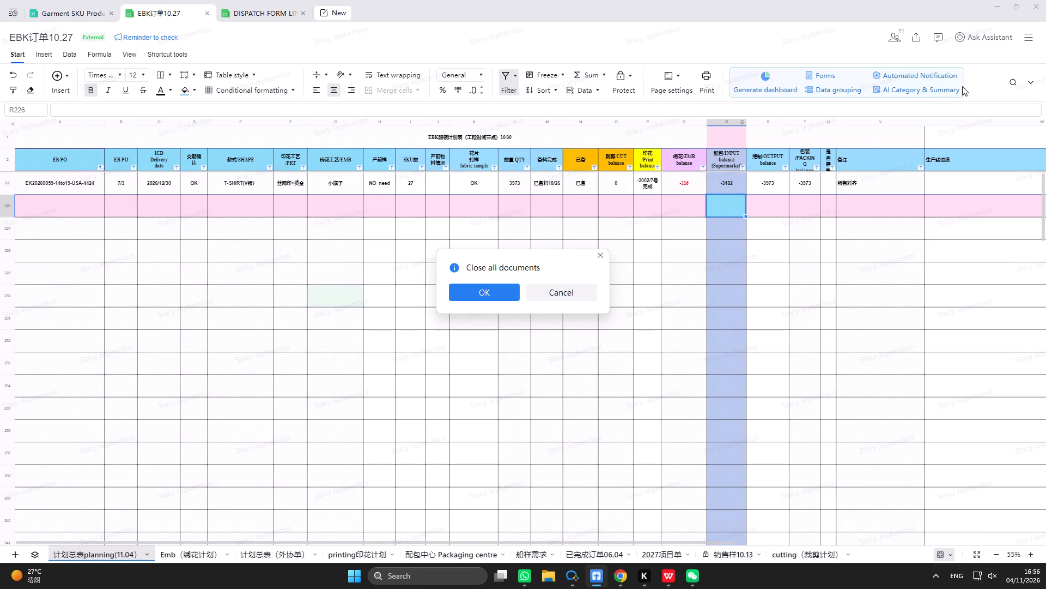